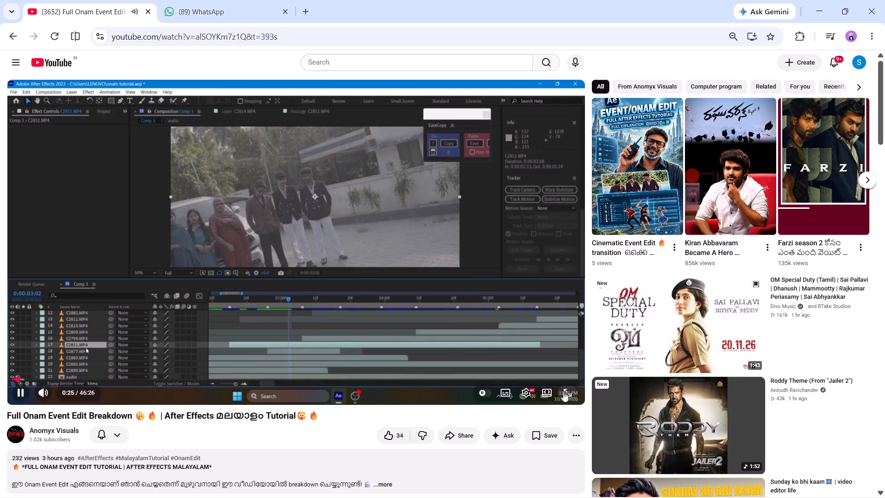
Expand the replies under the first comment below the pinned one, including its nested replies, and read the thread.
scroll(301, 272, "down", 1)
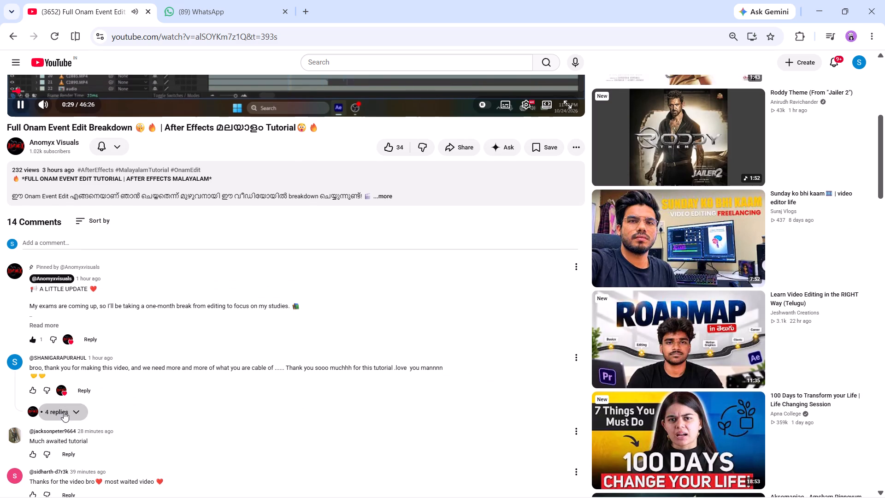
left_click(64, 412)
scroll(142, 317, "down", 1)
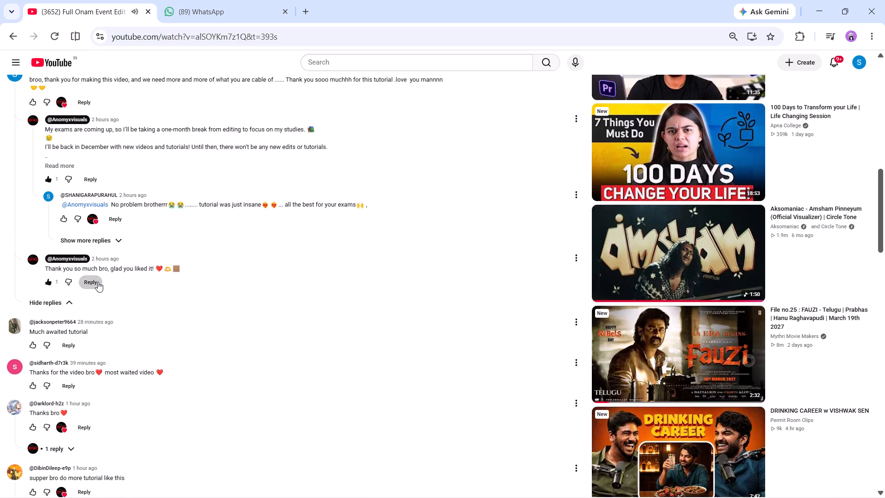
left_click(106, 245)
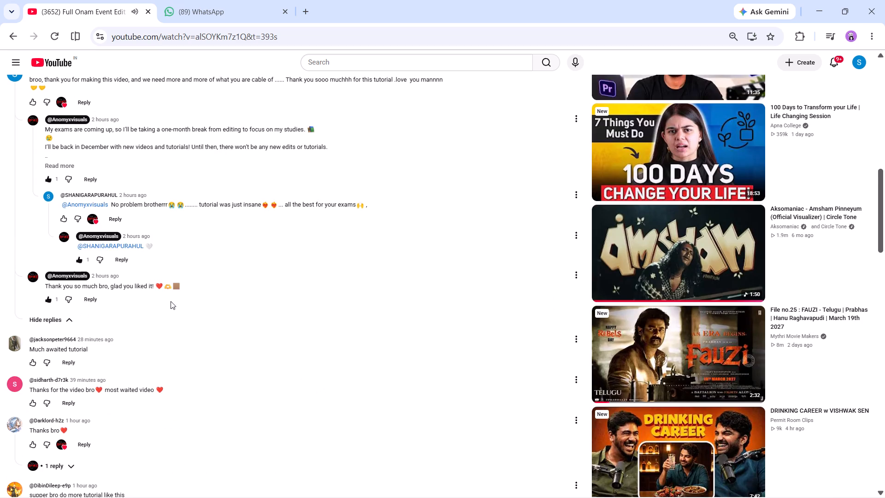
Return to the Onam event edit tutorial video and watch it in full screen.
scroll(184, 338, "up", 2)
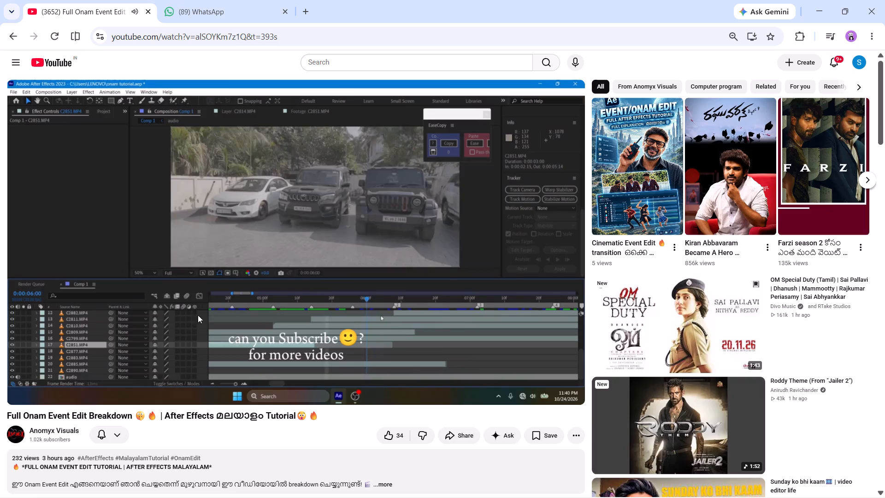
scroll(392, 315, "up", 1)
left_click(567, 391)
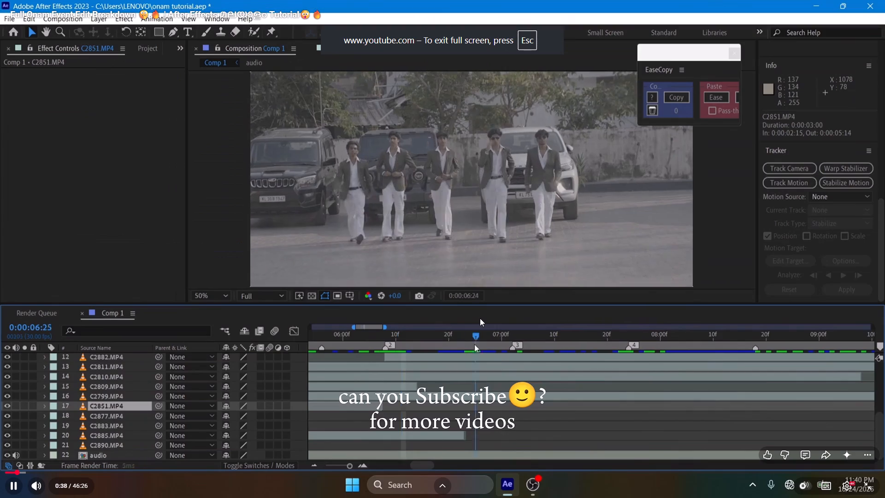
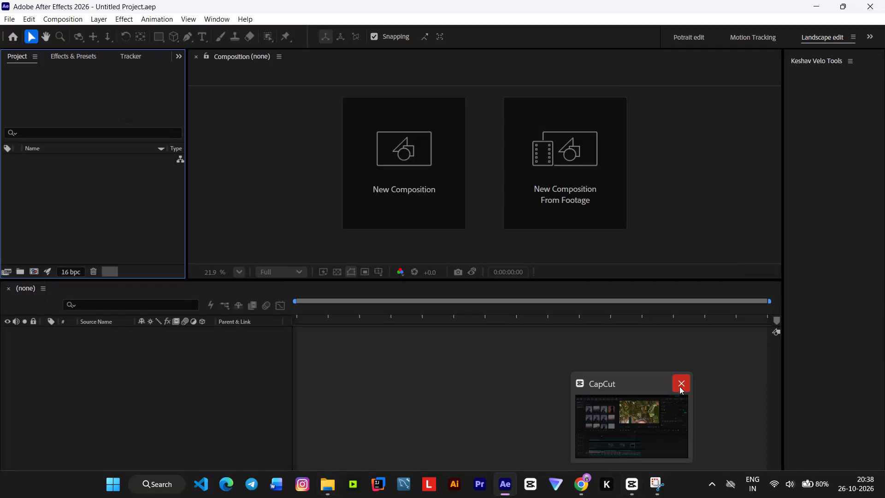
Dismiss the export window of the pallavi akka edit project and close CapCut completely.
left_click(680, 385)
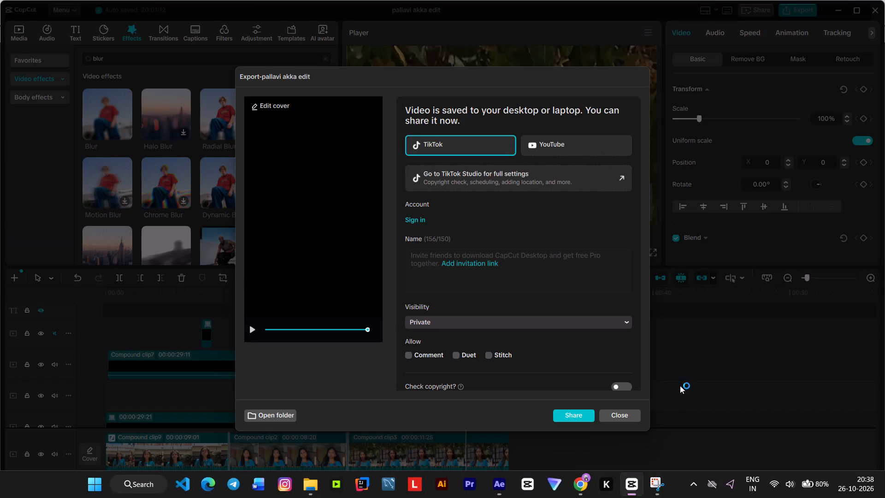
left_click(613, 418)
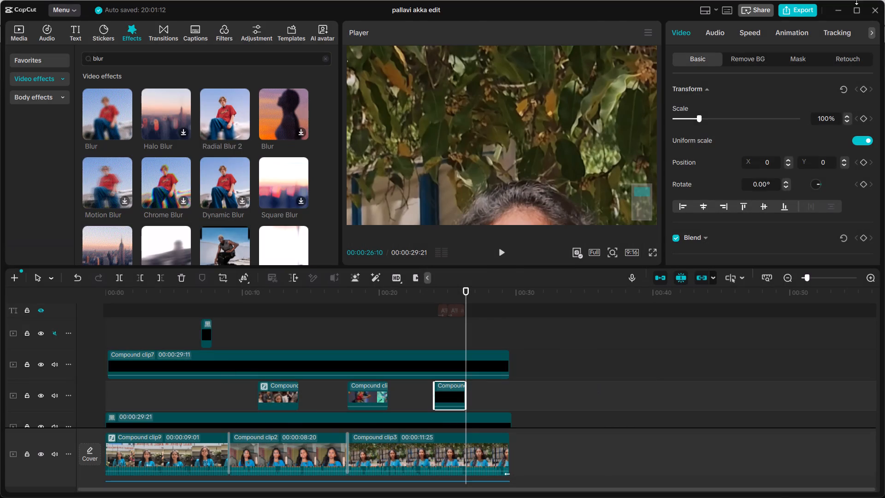
left_click(875, 6)
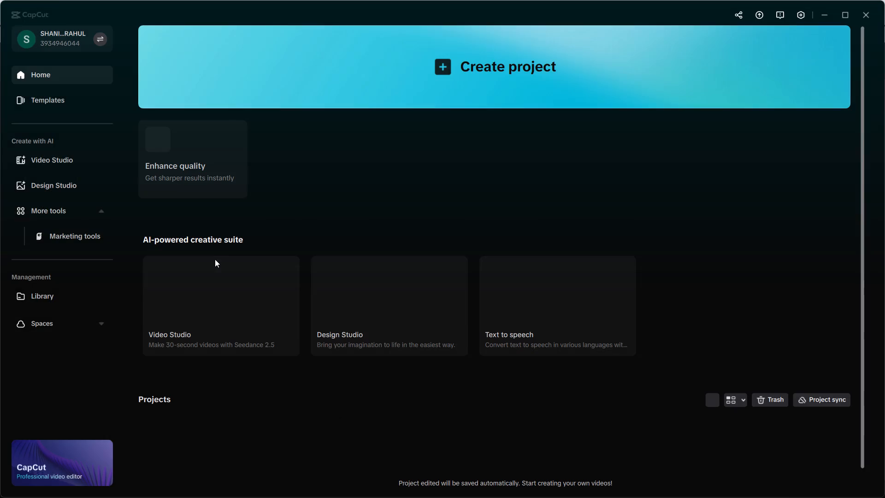
left_click(867, 17)
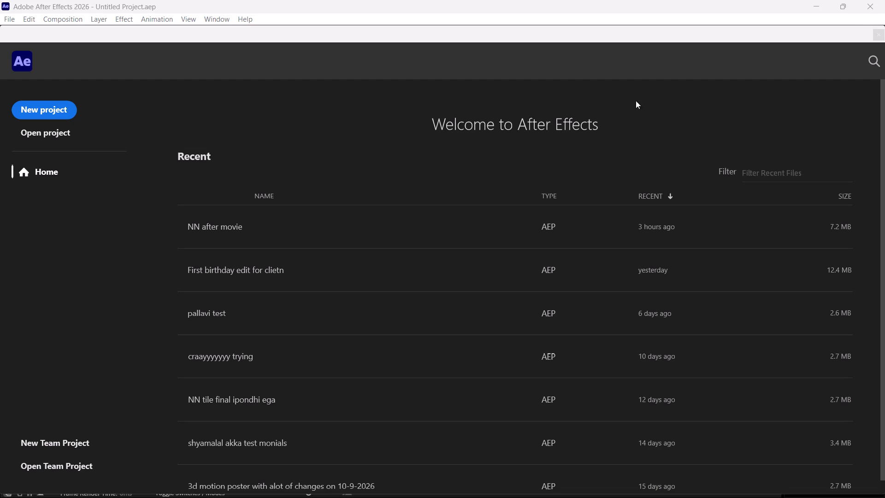
Start a new After Effects project and import the whole NN 2K26 FOOTAGE folder from New Volume (D:).
left_click(41, 115)
triple_click(96, 213)
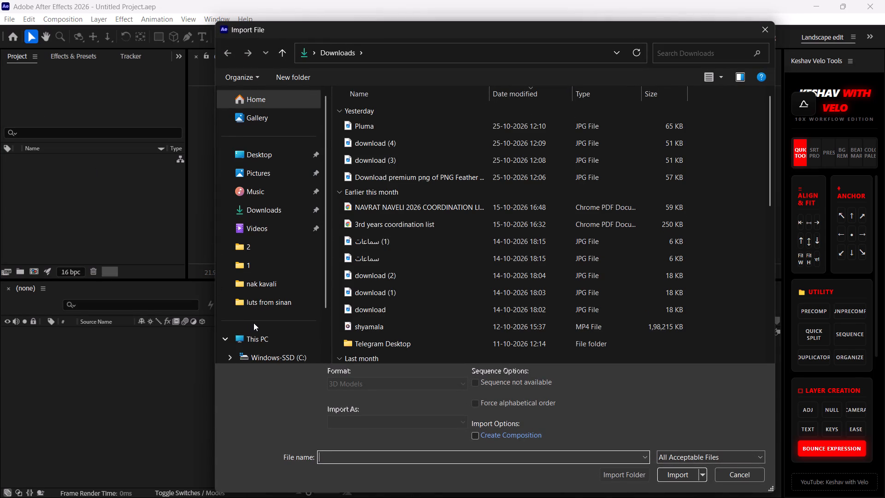
scroll(255, 323, "down", 2)
left_click(276, 300)
left_click(605, 229)
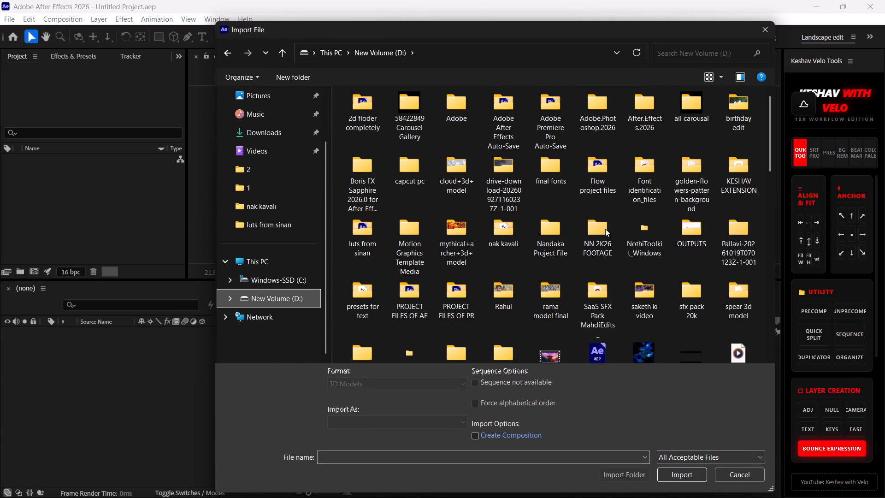
left_click(696, 470)
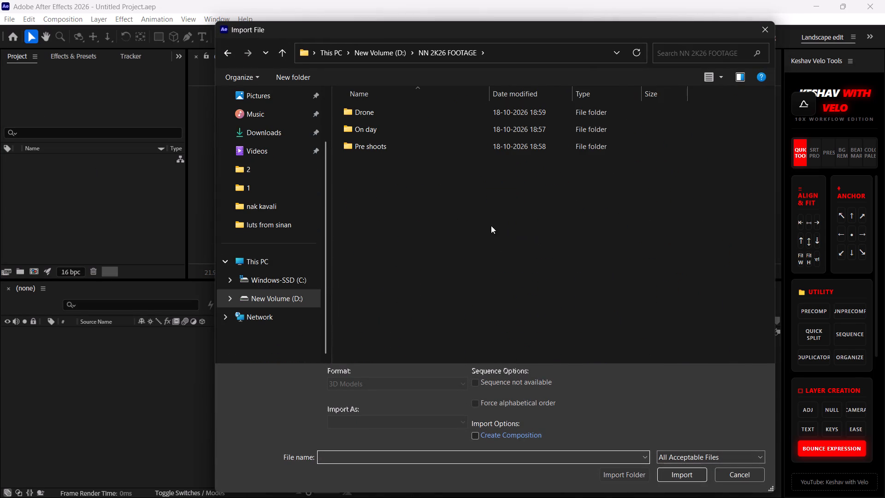
left_click(285, 54)
left_click(596, 229)
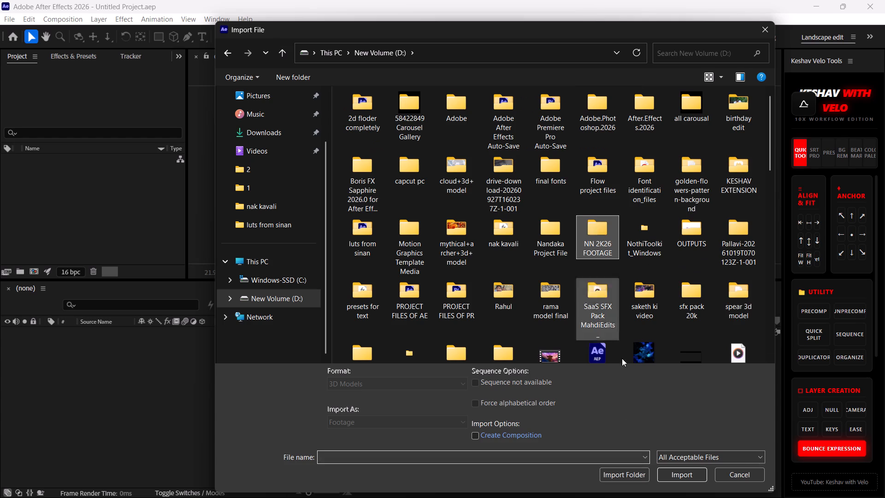
left_click(634, 475)
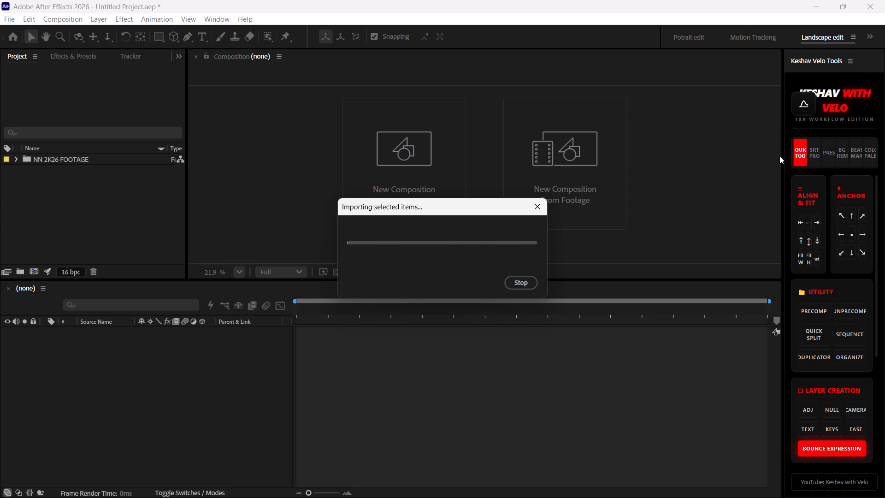
Expand the NN 2K26 FOOTAGE folder and look through the clips in its Pre shoots subfolder.
left_click(14, 159)
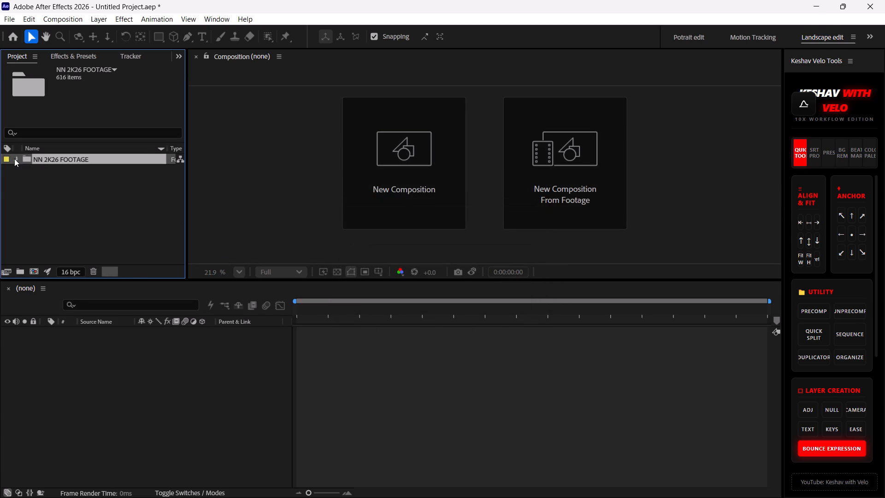
left_click(26, 171)
left_click(50, 172)
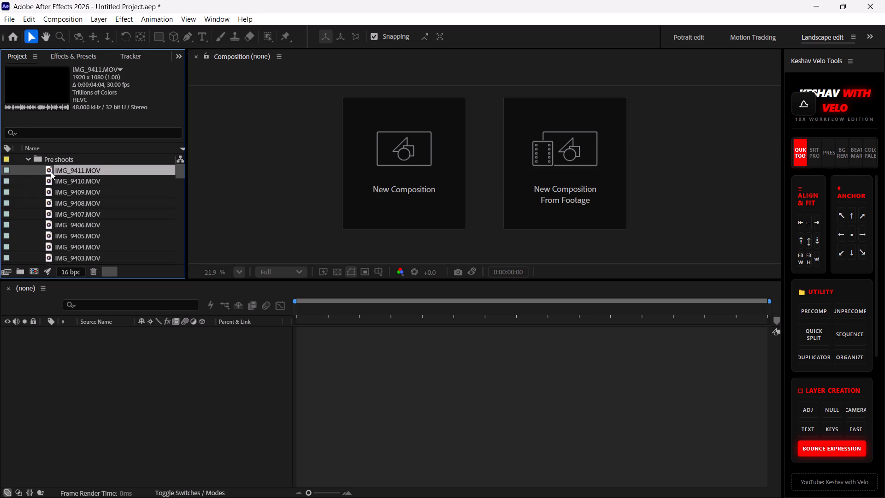
scroll(142, 192, "down", 3)
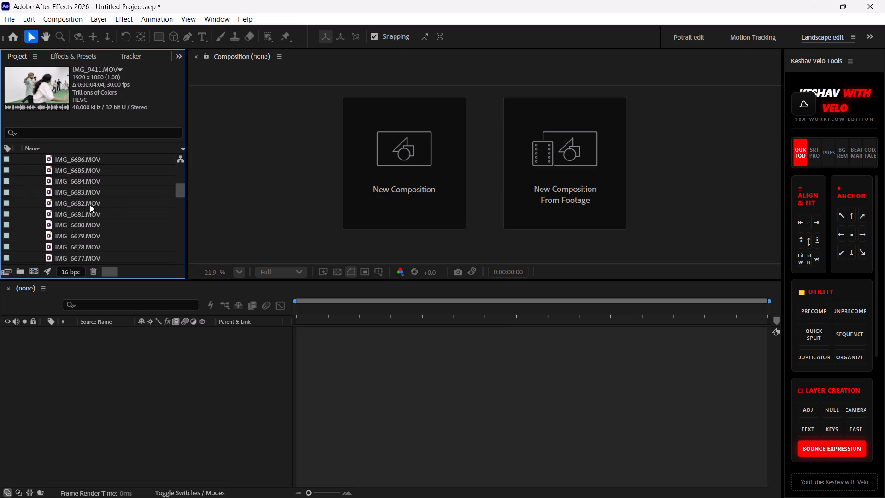
scroll(85, 205, "up", 4)
left_click(25, 167)
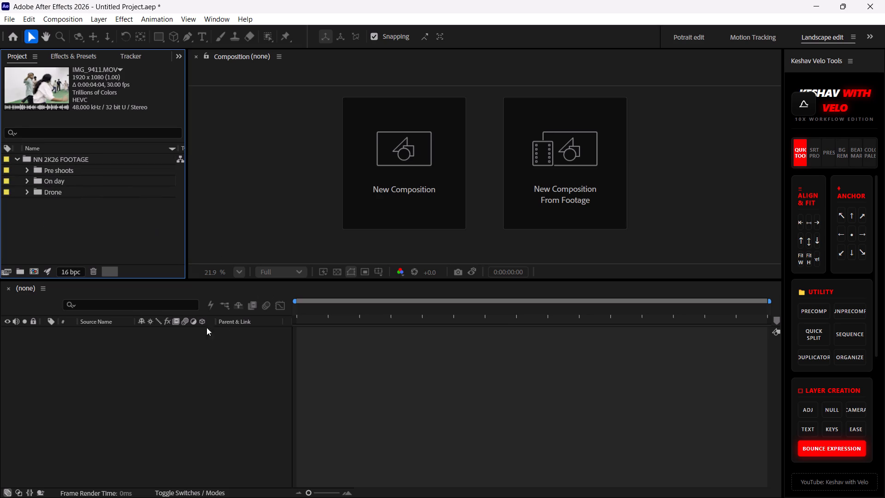
Import the audio file The Wild Theme (From OM Chapter 1 Udhiram - The Blood Wood) from New Volume (D:) as footage.
double_click(59, 225)
scroll(603, 225, "down", 5)
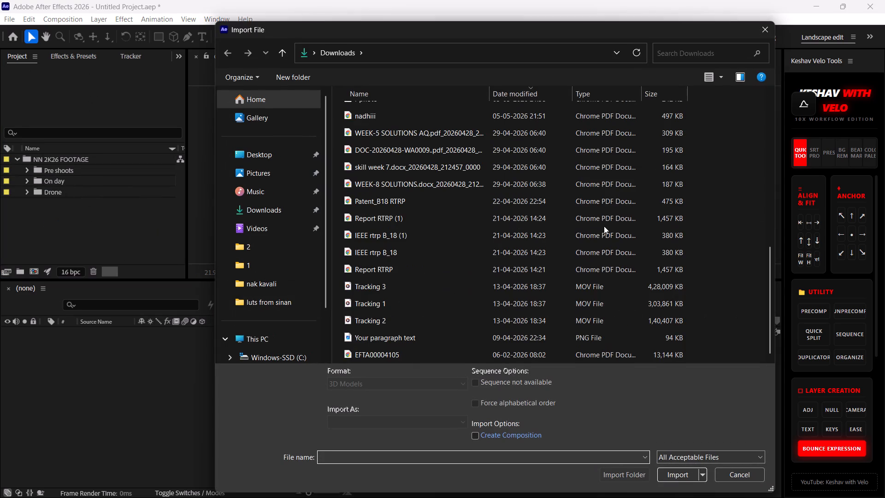
scroll(350, 307, "down", 4)
scroll(286, 285, "down", 3)
left_click(282, 299)
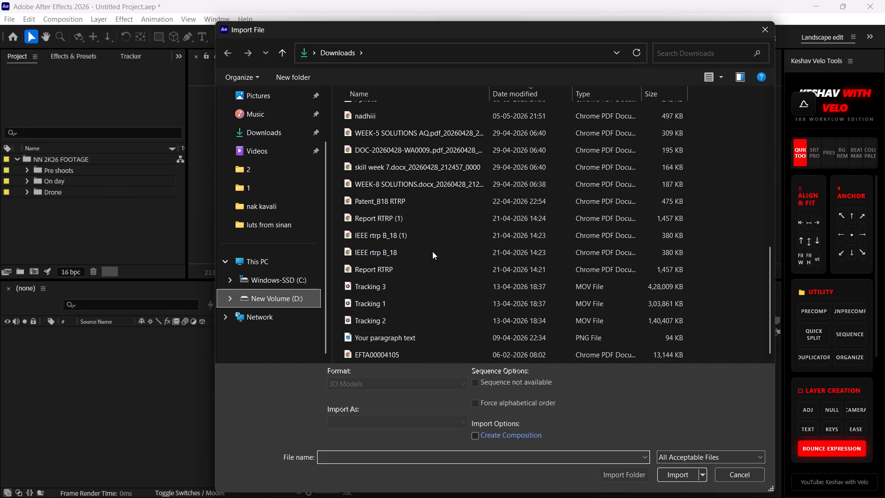
scroll(451, 245, "down", 6)
scroll(627, 264, "down", 2)
left_click(695, 261)
left_click(496, 320)
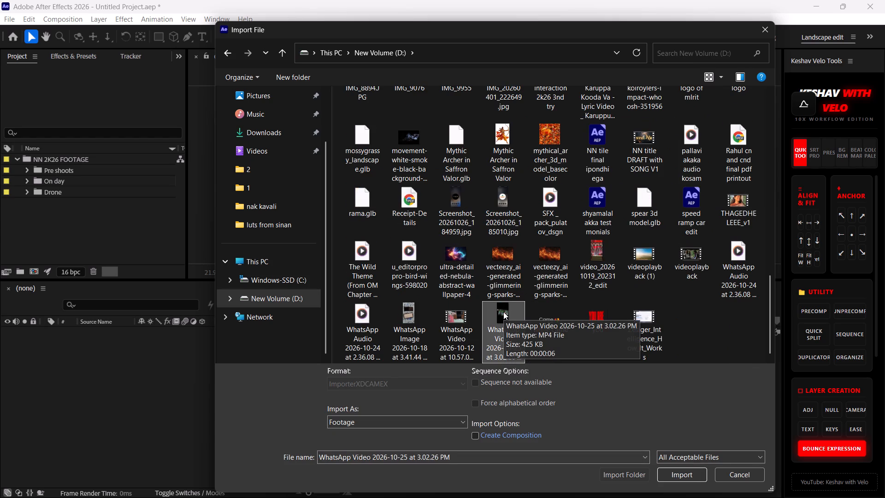
left_click(362, 251)
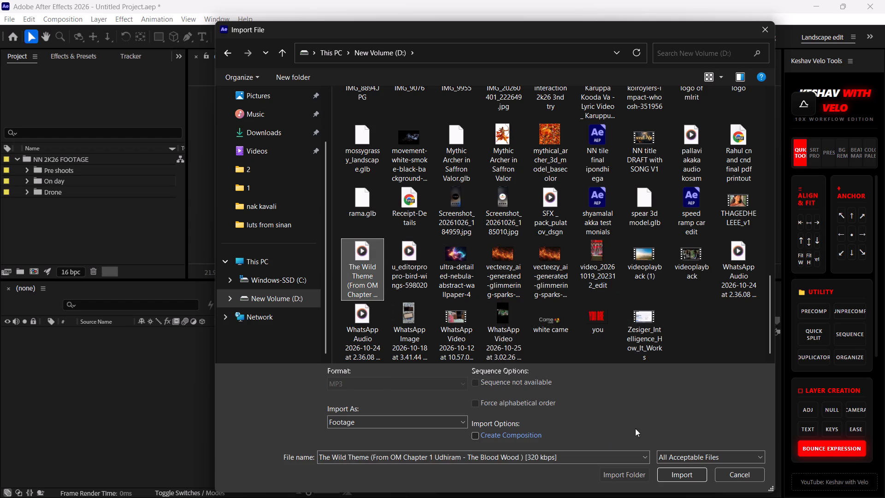
left_click(683, 474)
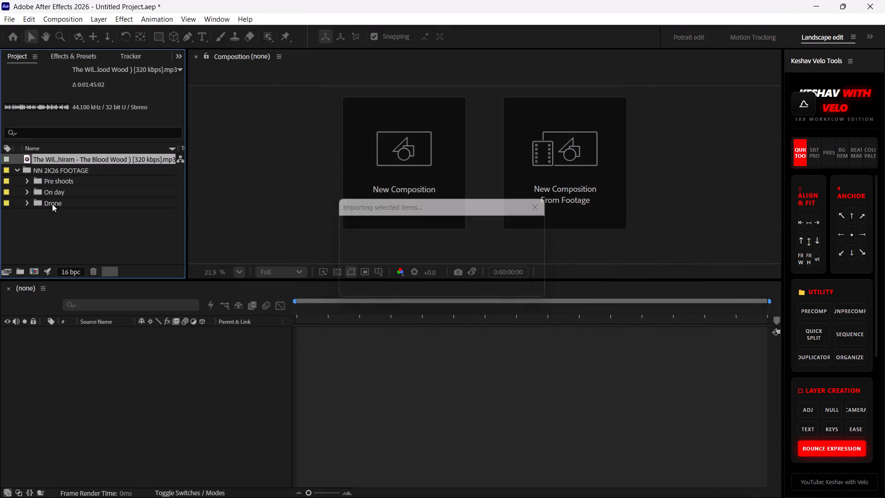
Open The Wild Theme in the footage viewer, listen for the starting passage and set its IN point at 0:00:58:19.
double_click(68, 157)
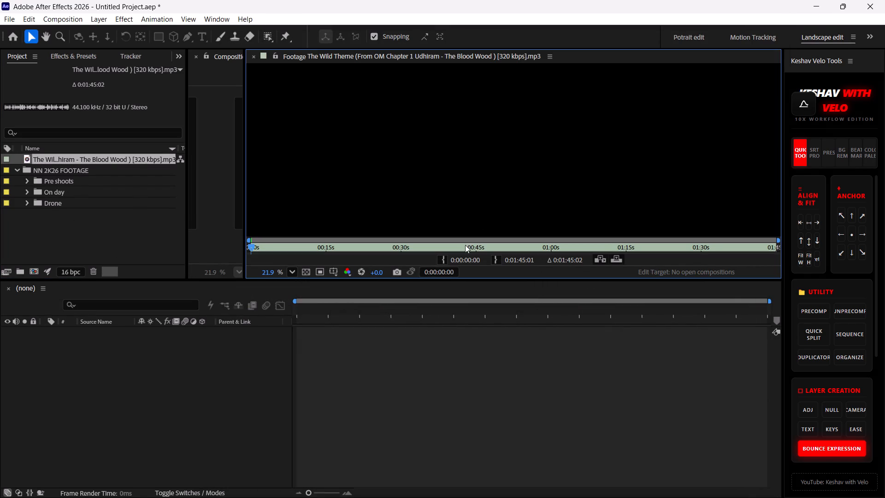
left_click_drag(257, 248, 566, 272)
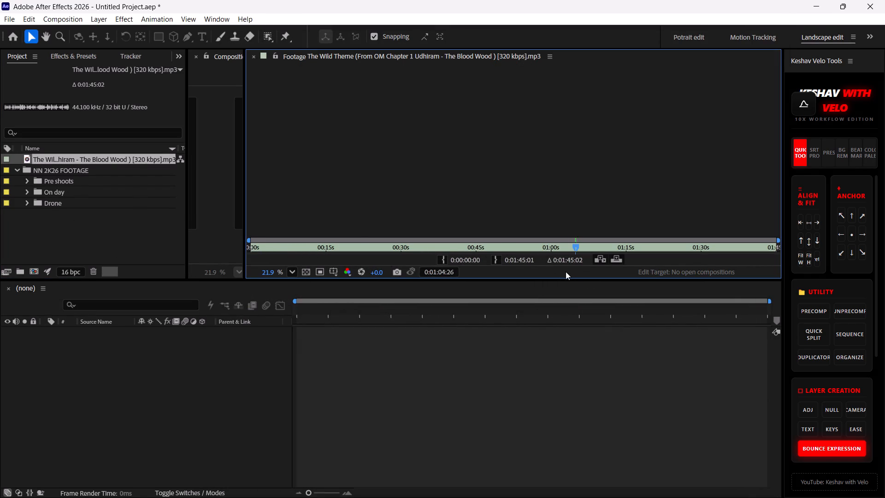
left_click_drag(566, 272, 521, 271)
key("space")
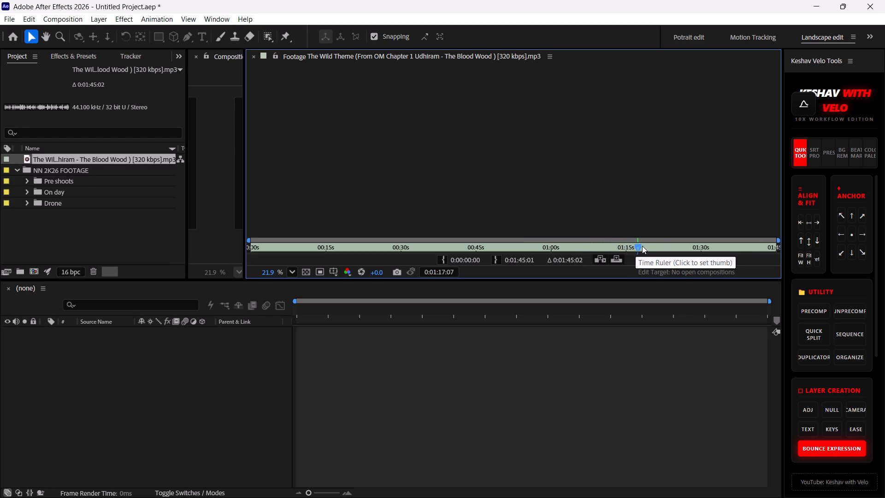
left_click_drag(642, 246, 560, 256)
key("space")
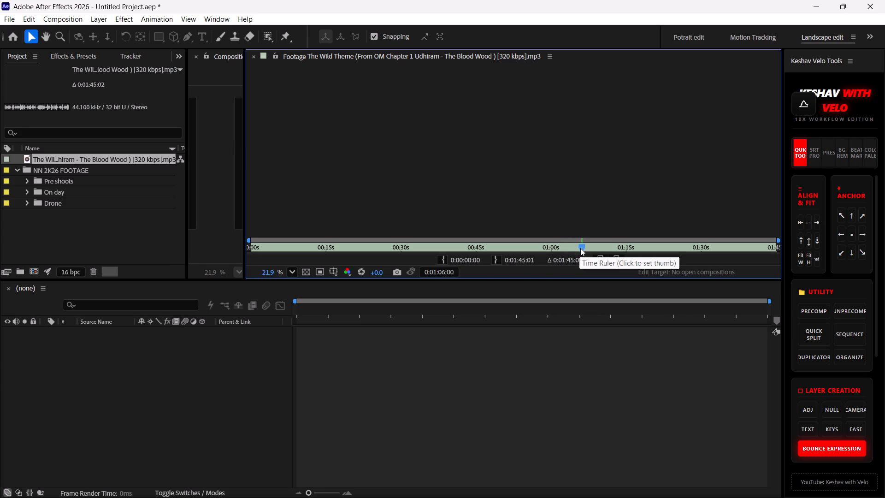
left_click_drag(593, 247, 572, 251)
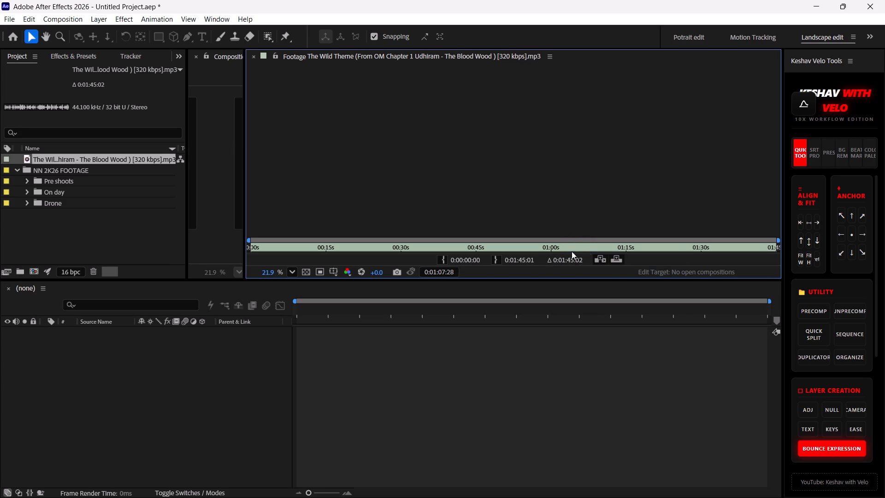
left_click_drag(572, 251, 544, 251)
key("space")
left_click(440, 258)
key("space")
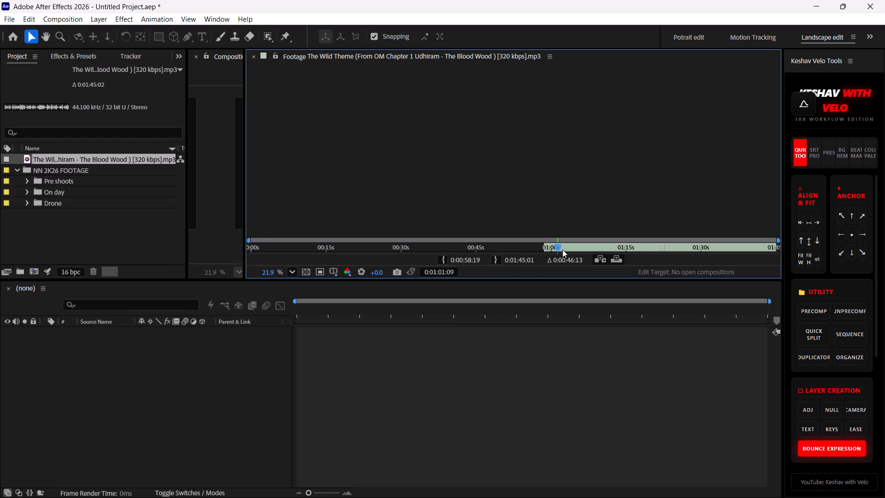
Play the song onward from the IN point and set its OUT point at 0:01:27:09.
left_click_drag(556, 249, 528, 249)
key("space")
left_click_drag(596, 247, 639, 254)
key("space")
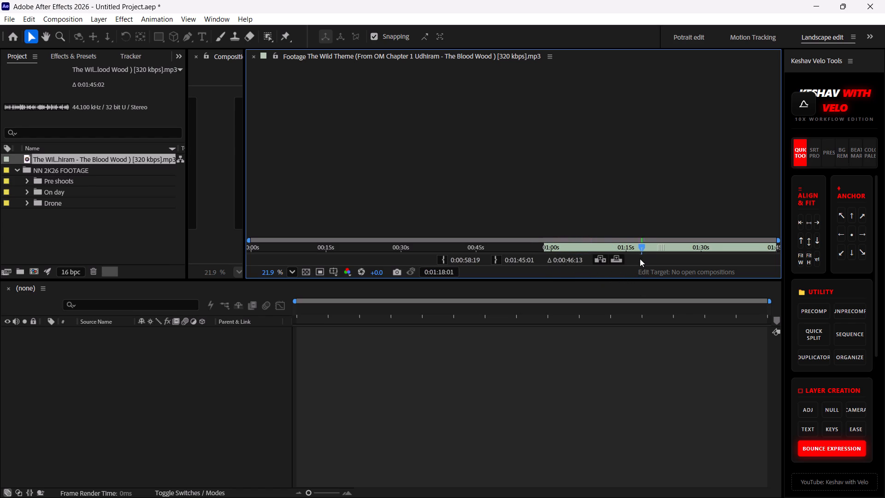
left_click_drag(647, 243, 687, 256)
key("space")
left_click(496, 257)
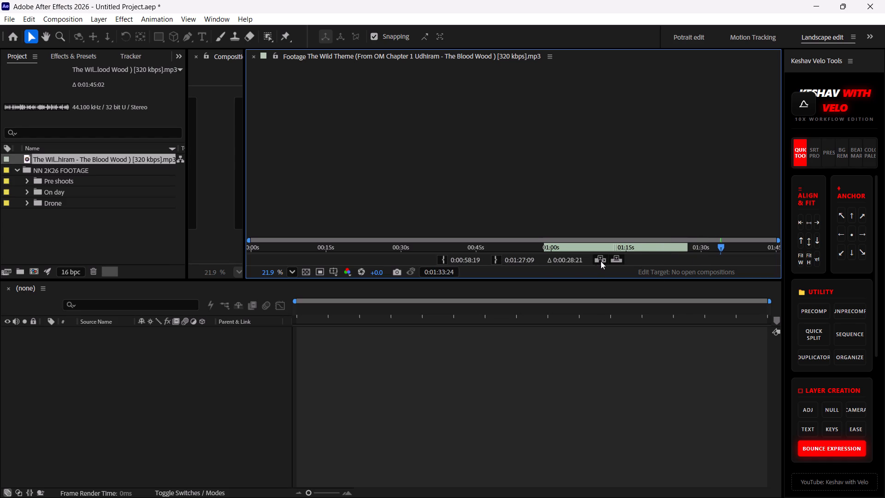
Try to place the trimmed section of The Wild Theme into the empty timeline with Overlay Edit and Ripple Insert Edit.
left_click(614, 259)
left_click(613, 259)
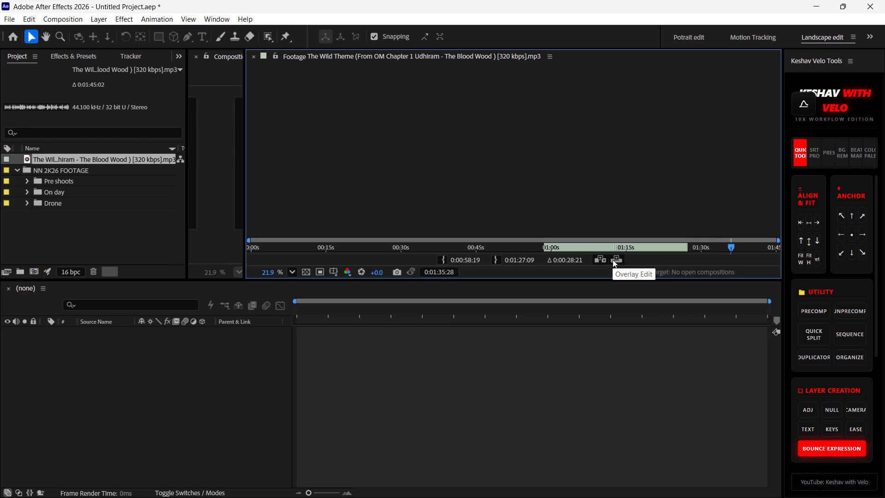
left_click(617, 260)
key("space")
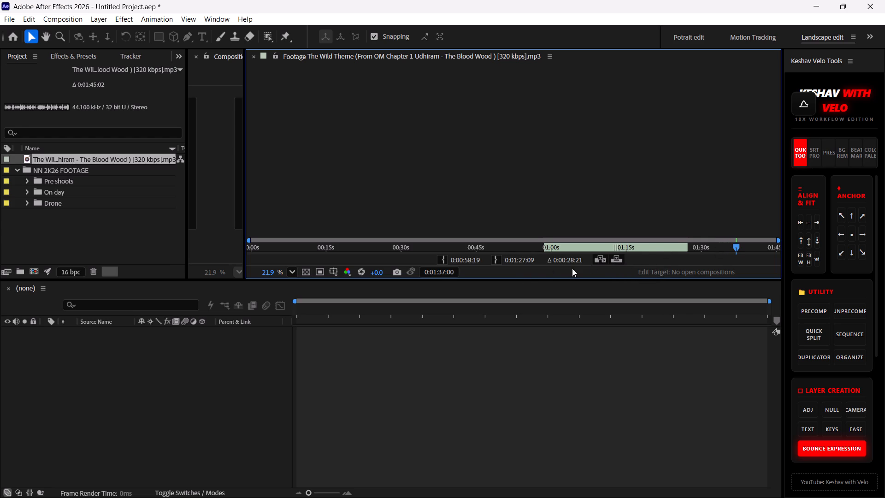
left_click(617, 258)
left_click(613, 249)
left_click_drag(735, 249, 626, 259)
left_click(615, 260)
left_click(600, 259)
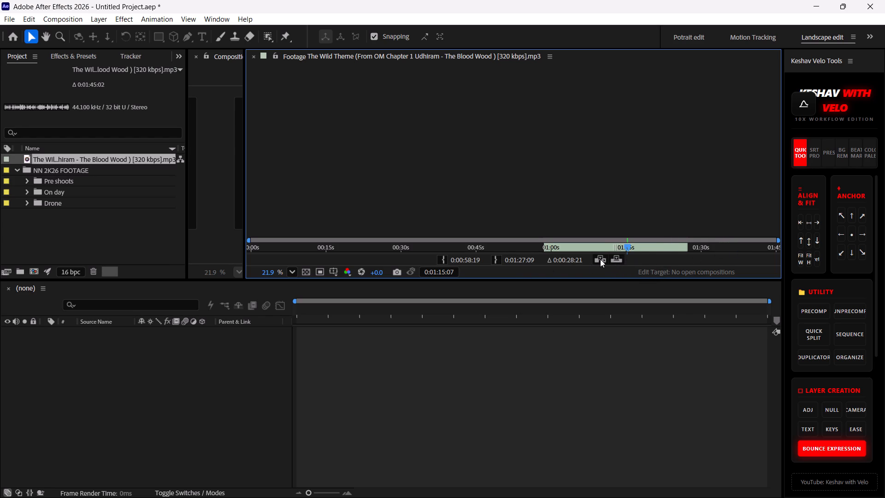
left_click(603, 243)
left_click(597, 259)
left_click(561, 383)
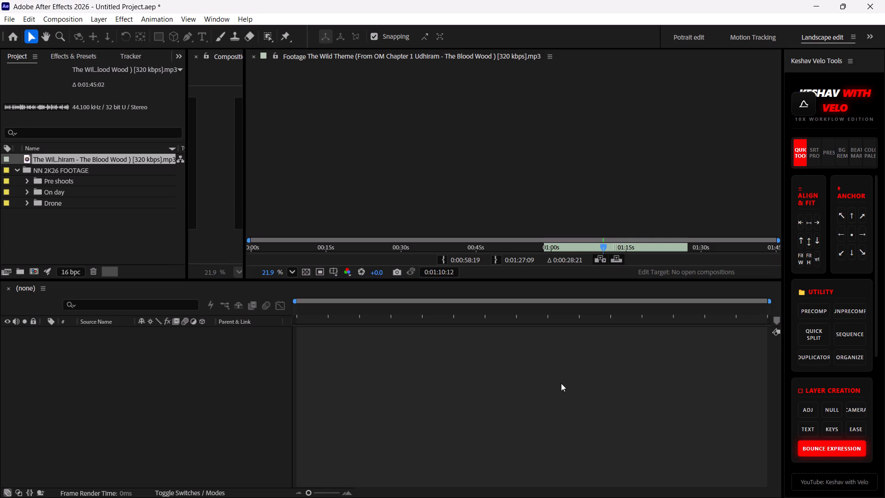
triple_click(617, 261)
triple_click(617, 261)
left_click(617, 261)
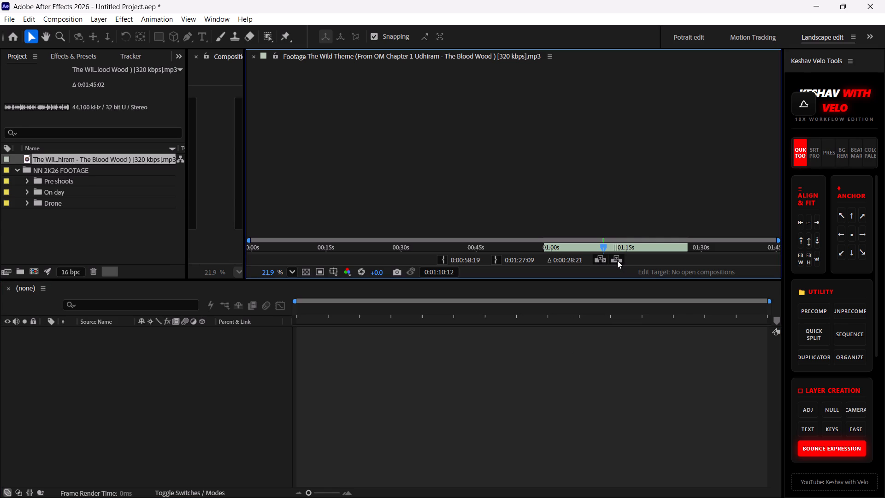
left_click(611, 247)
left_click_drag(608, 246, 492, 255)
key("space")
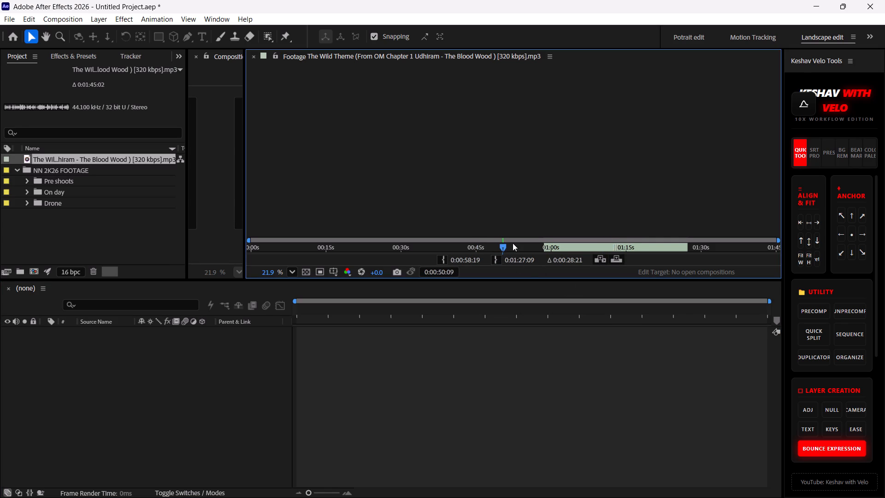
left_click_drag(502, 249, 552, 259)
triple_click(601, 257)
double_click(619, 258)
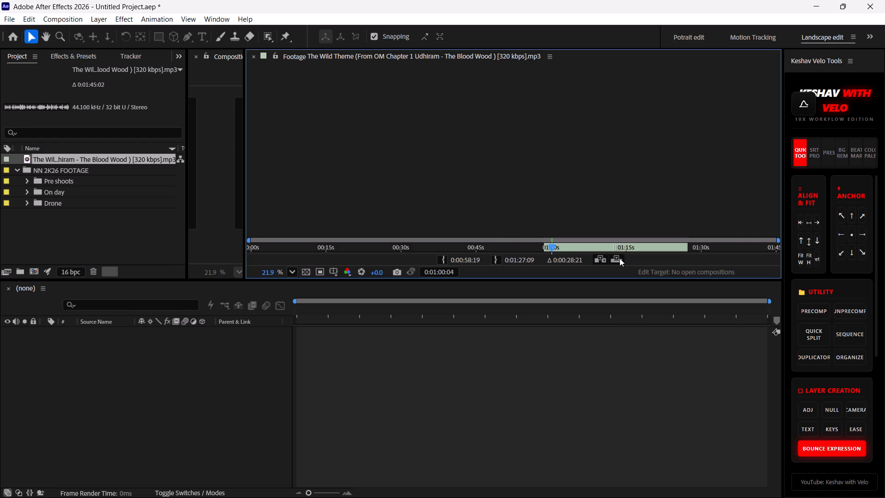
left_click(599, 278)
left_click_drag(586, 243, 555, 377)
Create a composition from The Wild Theme audio file and overlay the song's trimmed section in it.
left_click_drag(69, 159, 126, 360)
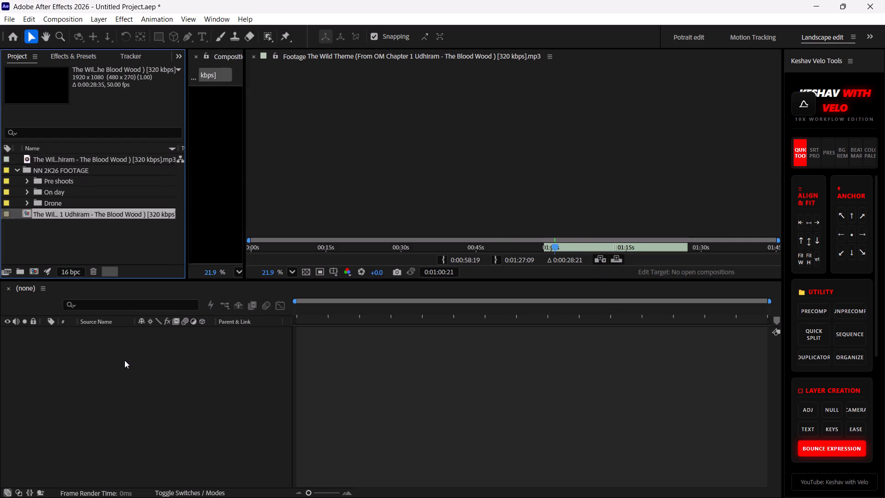
left_click(618, 257)
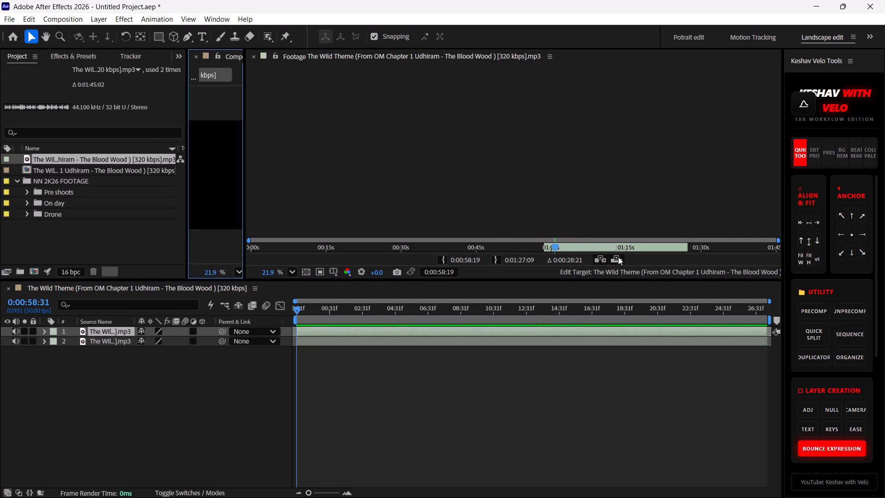
Delete the lower of the two Wild Theme audio layers from the composition.
left_click(333, 344)
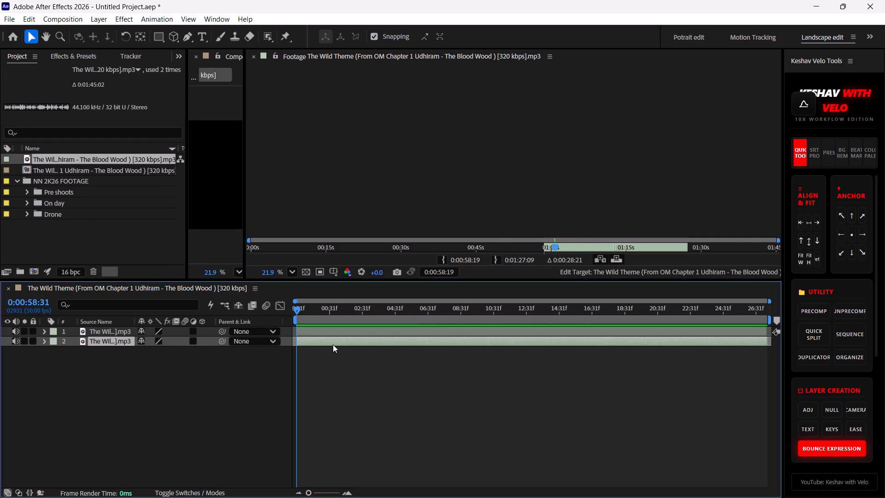
key("Delete")
Play the song layer from the start of the composition and scrub the current time back and forth through it.
key("space")
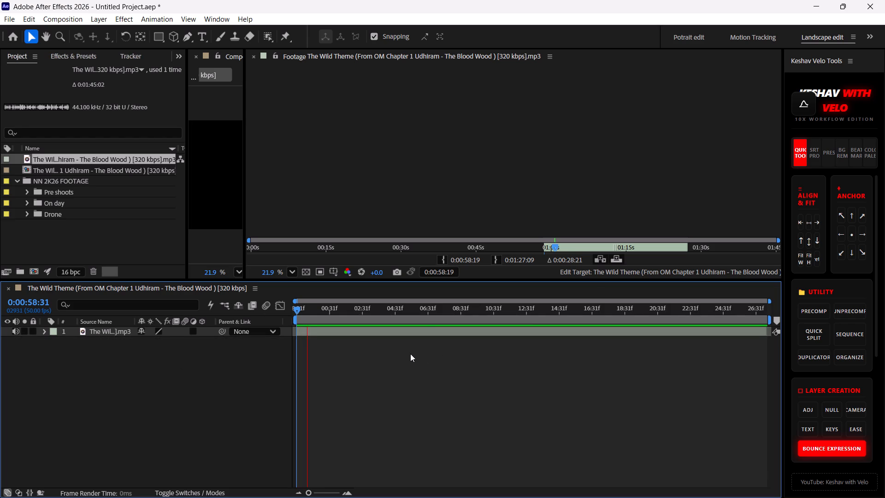
key("space")
left_click_drag(324, 310, 314, 312)
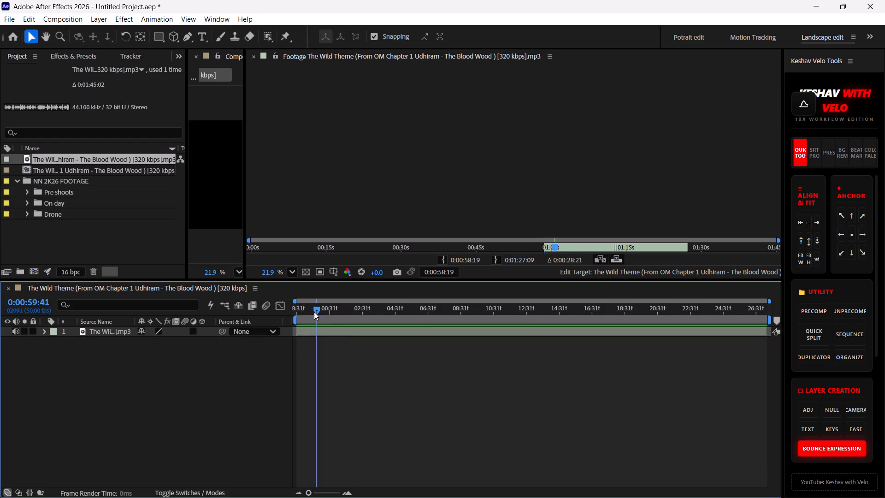
left_click_drag(314, 312, 292, 312)
key("space")
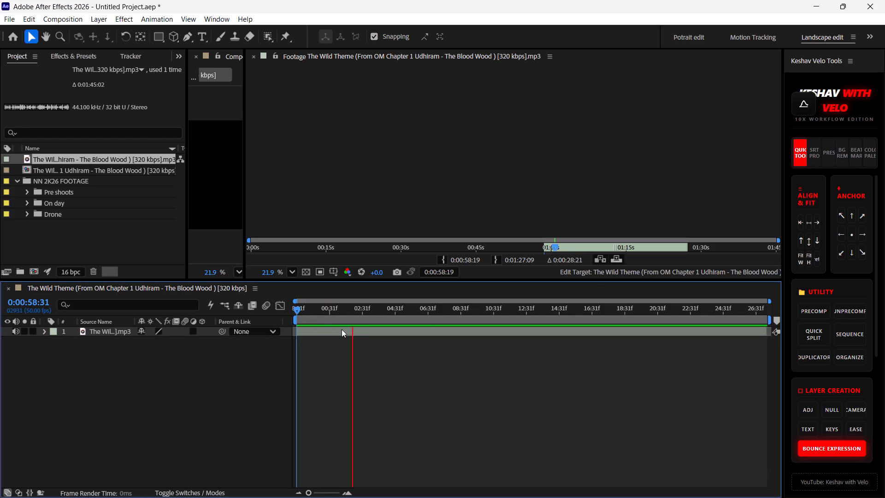
left_click_drag(303, 310, 296, 317)
left_click_drag(36, 302, 13, 314)
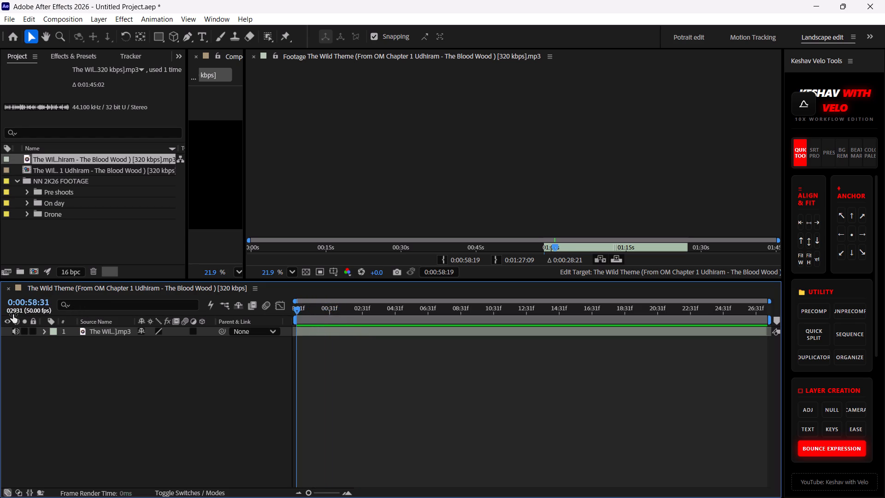
left_click_drag(13, 314, 114, 330)
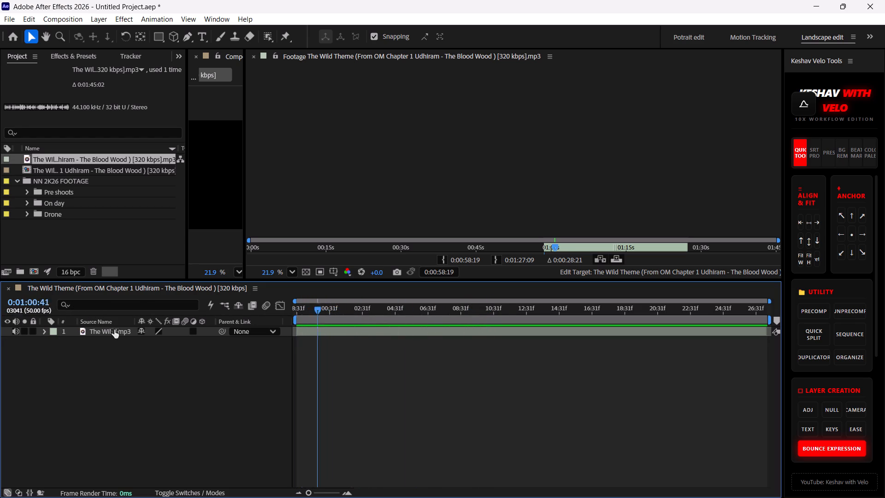
left_click_drag(114, 330, 381, 330)
left_click_drag(44, 303, 0, 305)
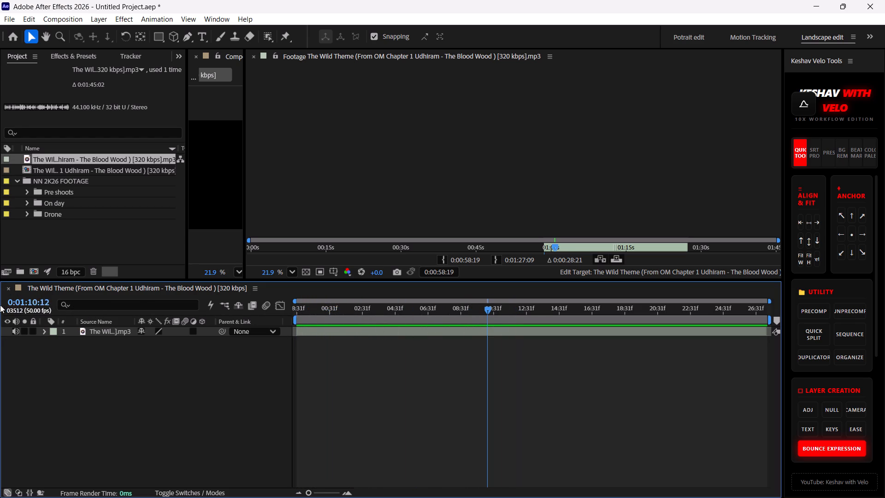
left_click_drag(0, 305, 0, 306)
left_click_drag(40, 300, 0, 297)
left_click_drag(33, 302, 4, 292)
left_click_drag(48, 304, 26, 304)
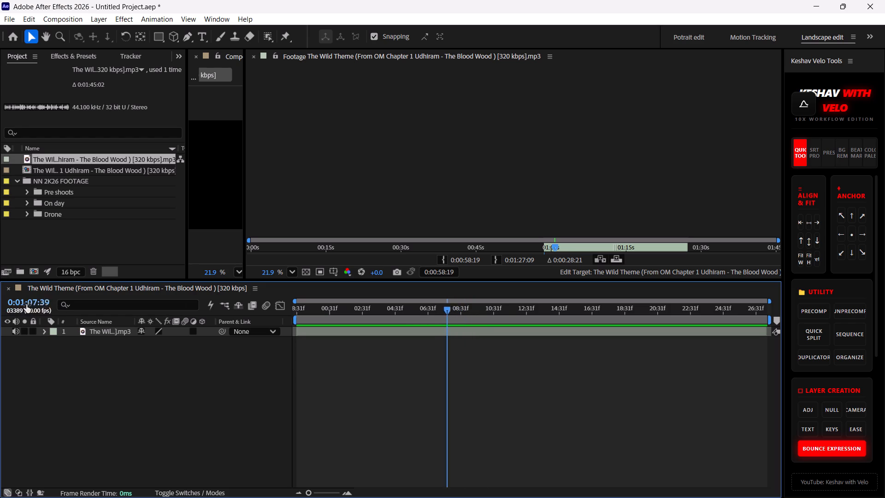
left_click_drag(26, 304, 11, 304)
Create a composition named aftermovie new with the Social Media Landscape HD 1920x1080 30 fps preset and a 60-second duration.
left_click(62, 19)
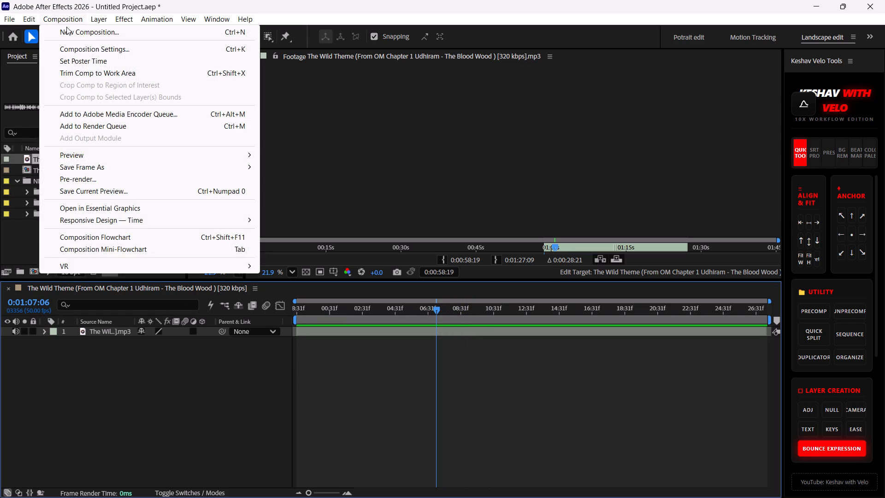
left_click(90, 35)
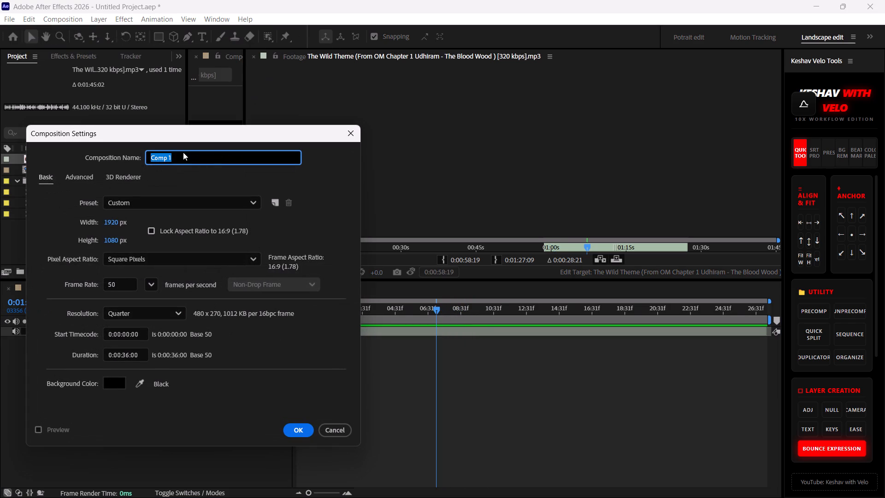
type("nav")
key("BackSpace")
key("BackSpace")
key("BackSpace")
type("aftermovie new")
key("space")
left_click(156, 201)
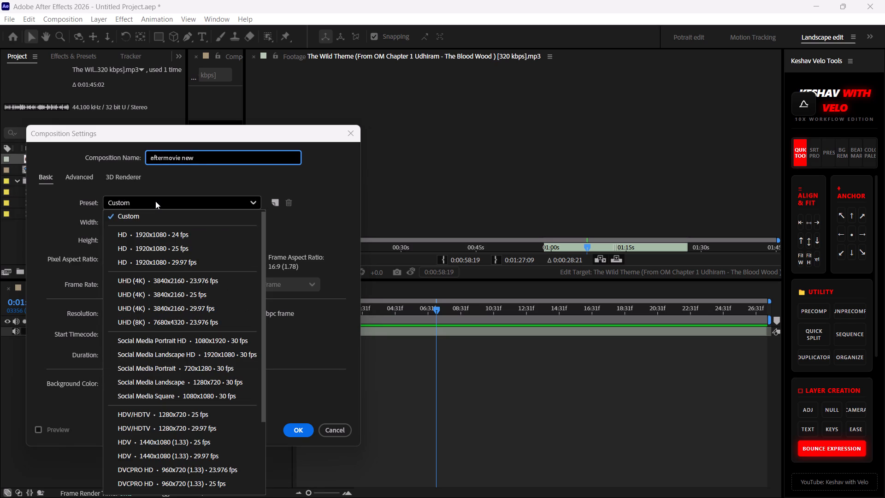
left_click(156, 354)
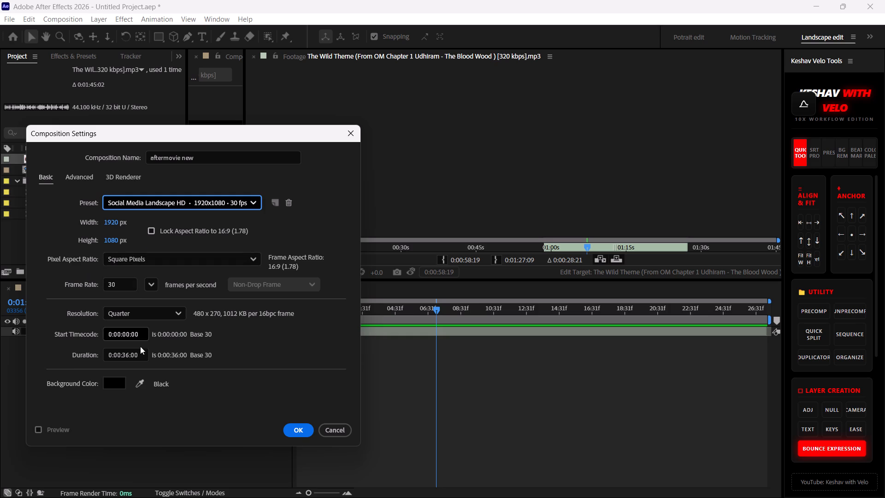
left_click(129, 355)
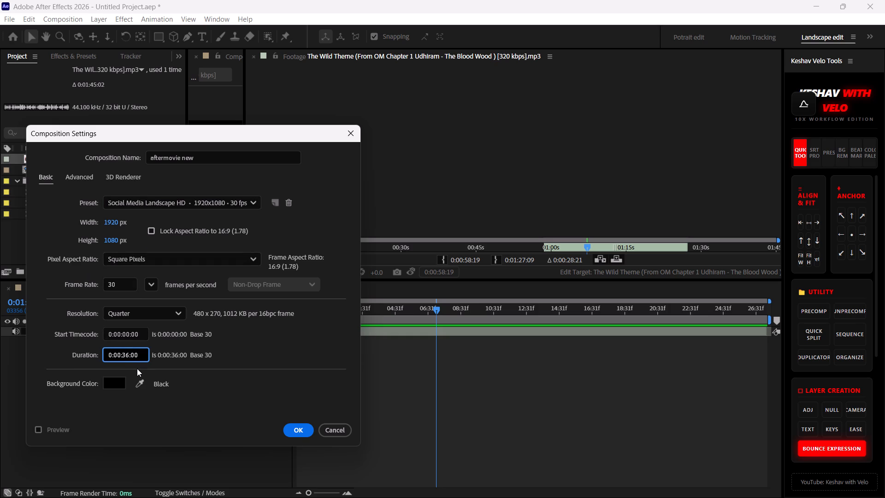
key("BackSpace")
key("BackSpace")
type("60")
key("Return")
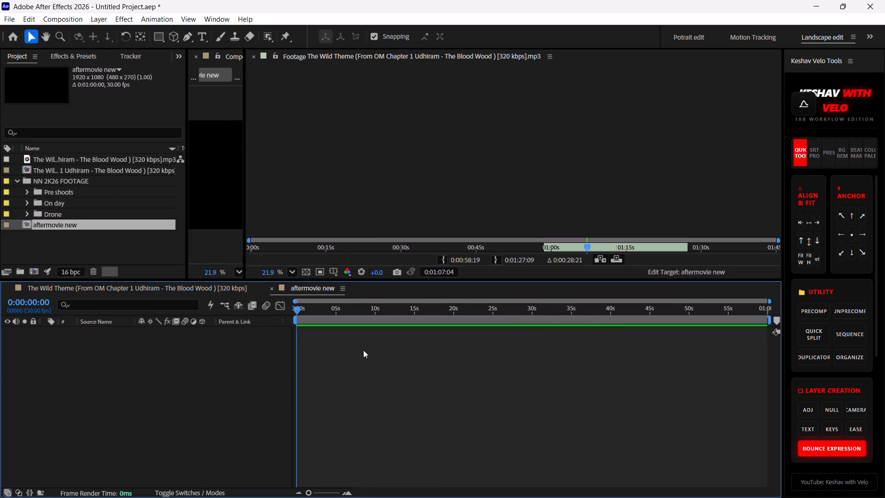
Overlay the trimmed section of The Wild Theme at the start of the aftermovie new composition.
left_click(350, 492)
double_click(350, 492)
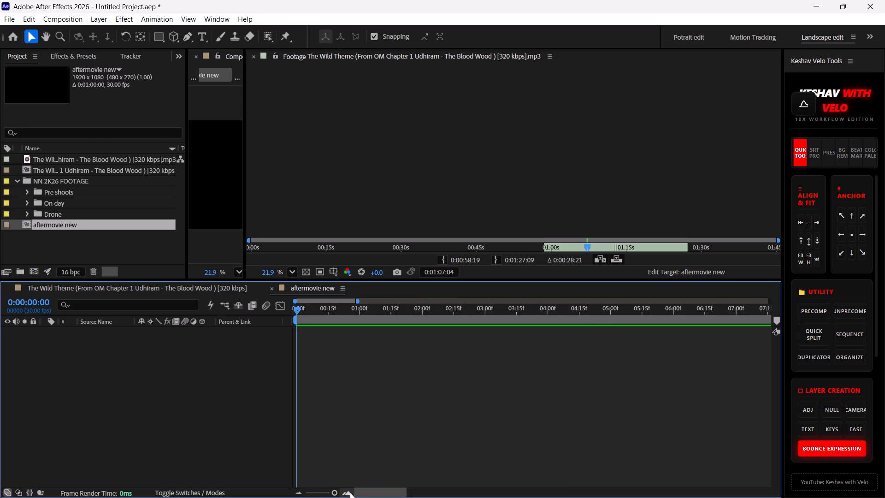
left_click_drag(297, 312, 265, 313)
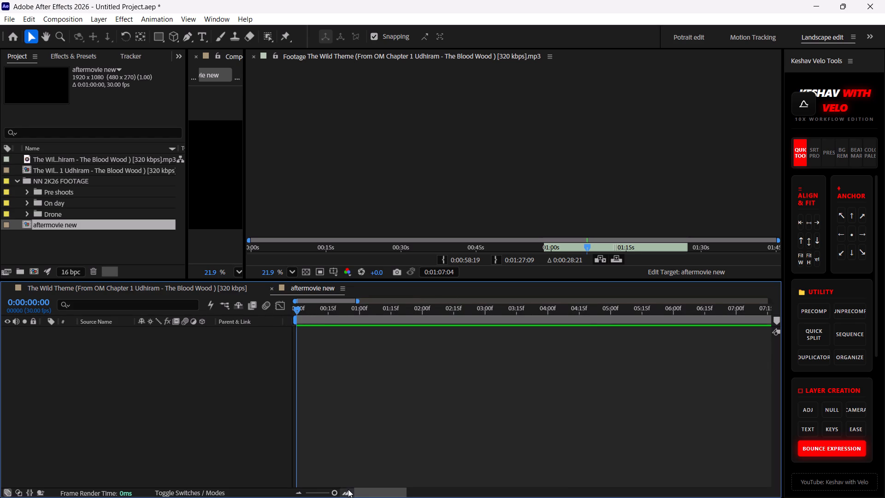
left_click(347, 491)
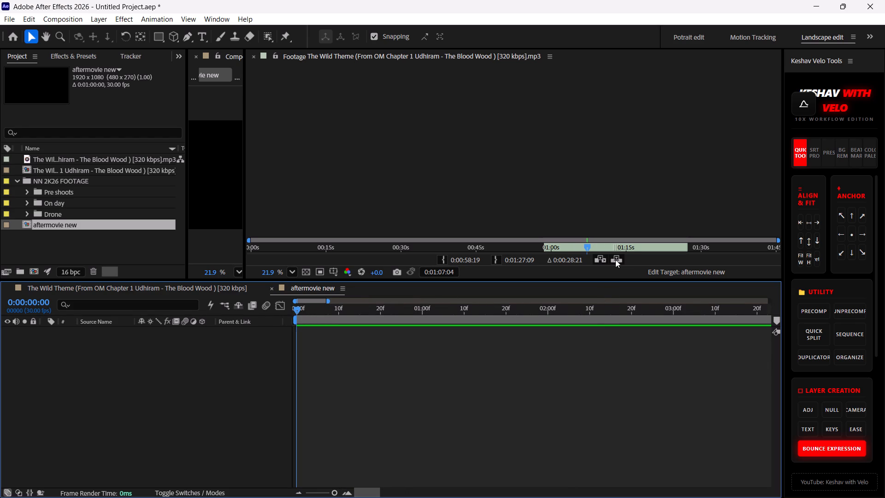
left_click(616, 260)
Listen to the song's opening, split its layer at 0:00:01:02 and delete the part before the cut.
key("space")
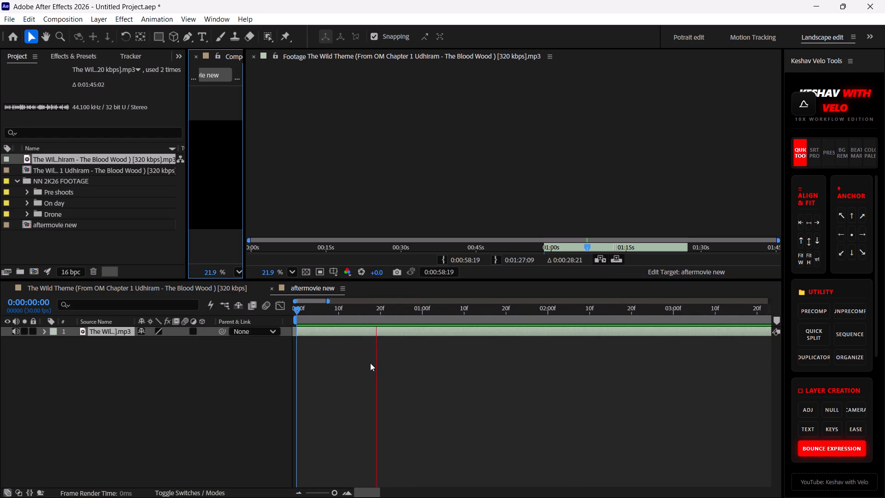
key("space")
key("space")
key("space")
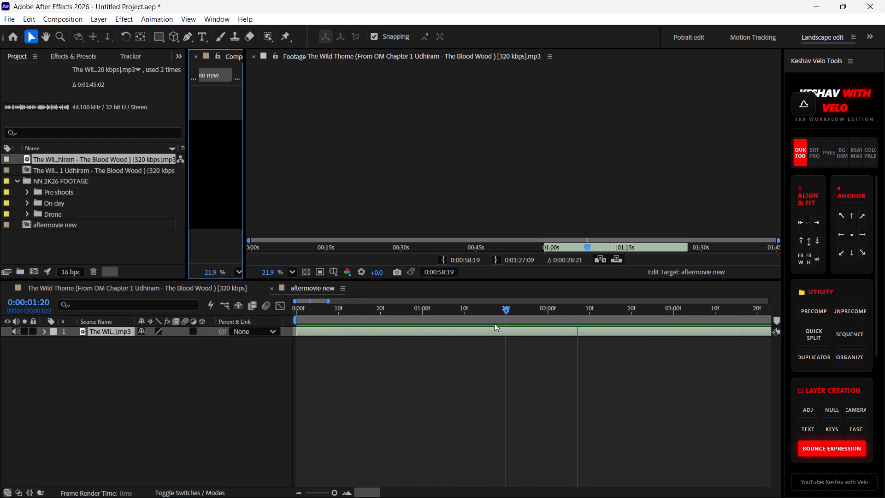
left_click_drag(576, 314, 247, 348)
key("space")
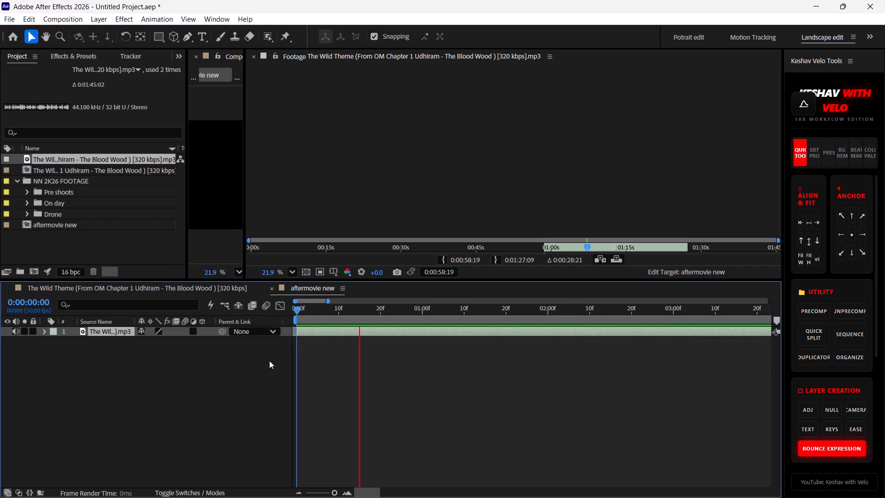
key("space")
key("space")
key("space")
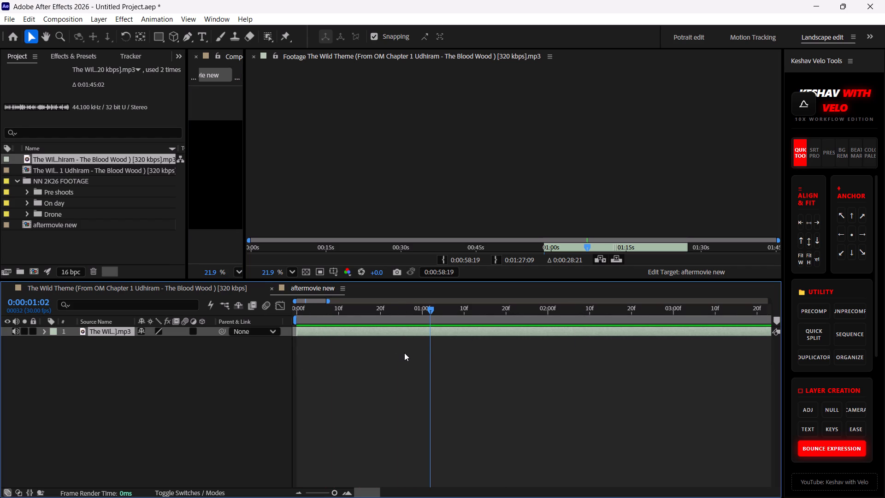
key("ctrl+shift+d")
left_click(395, 342)
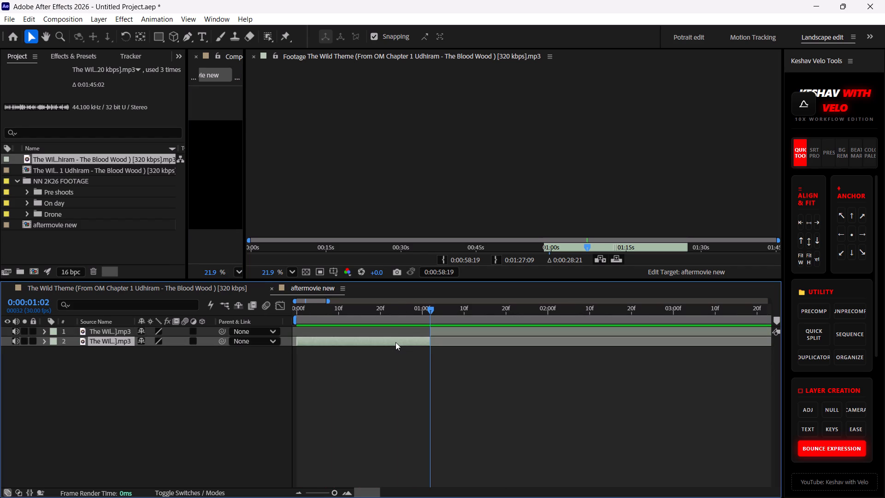
key("Delete")
Move the remaining song layer to the start of the aftermovie new composition.
left_click_drag(519, 331, 384, 342)
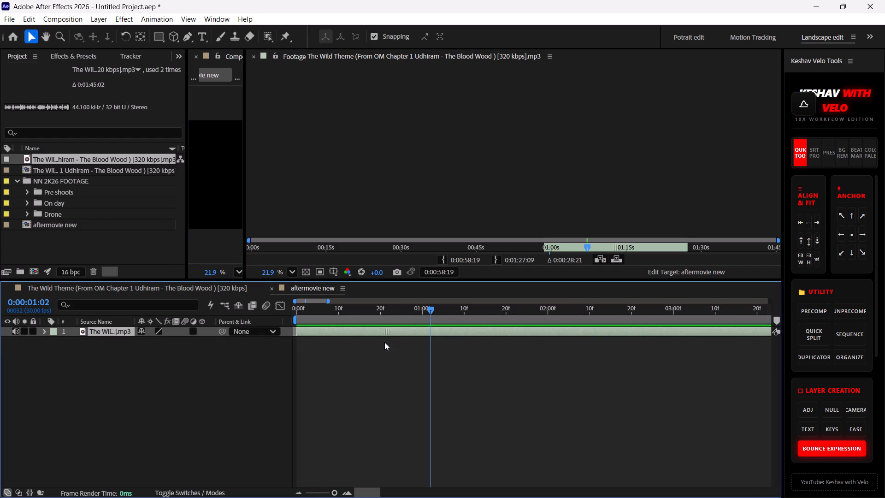
Play the song from the start and extend its layer's end to about 34.5 seconds in the aftermovie new composition.
left_click_drag(384, 342, 383, 343)
left_click_drag(425, 309, 156, 342)
key("space")
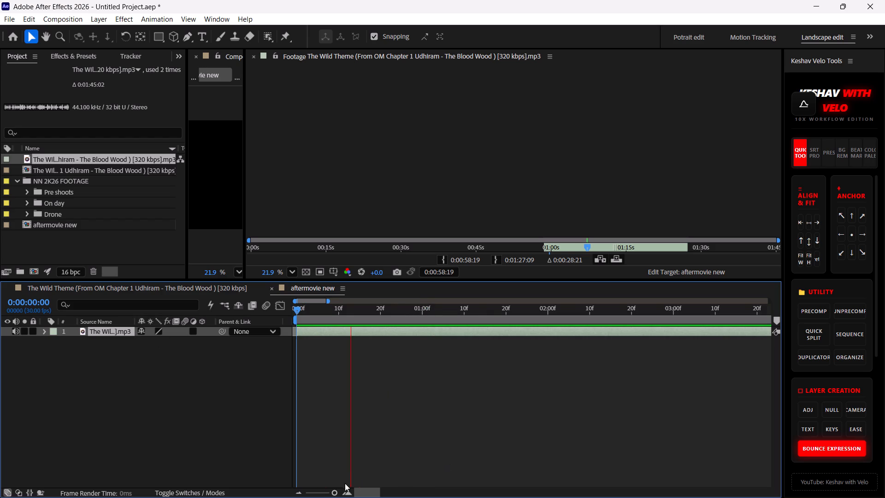
left_click_drag(331, 494, 314, 494)
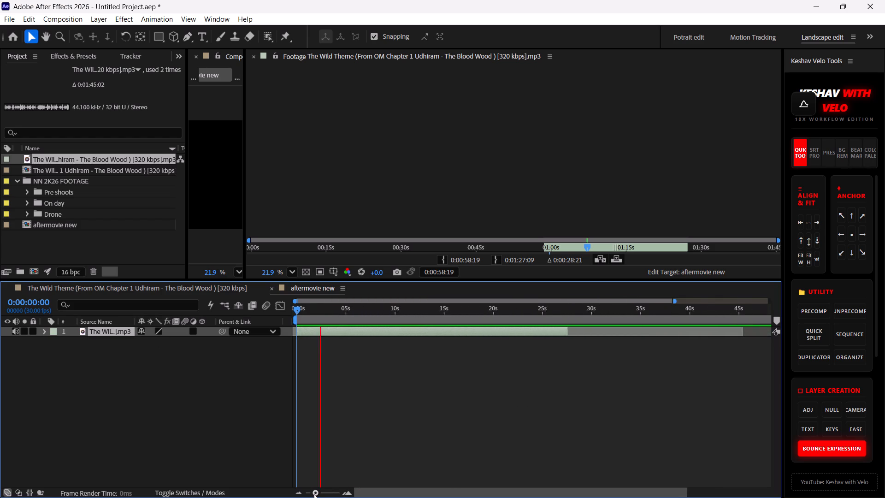
left_click_drag(314, 494, 318, 496)
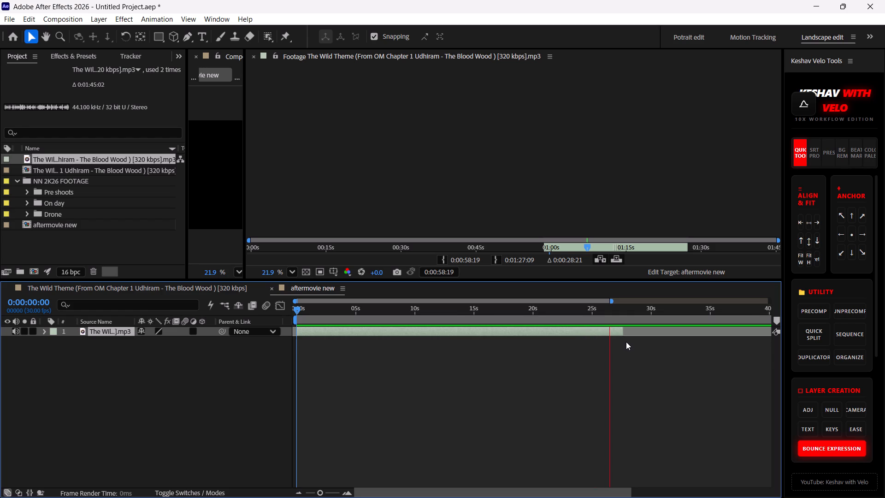
left_click_drag(623, 334, 674, 336)
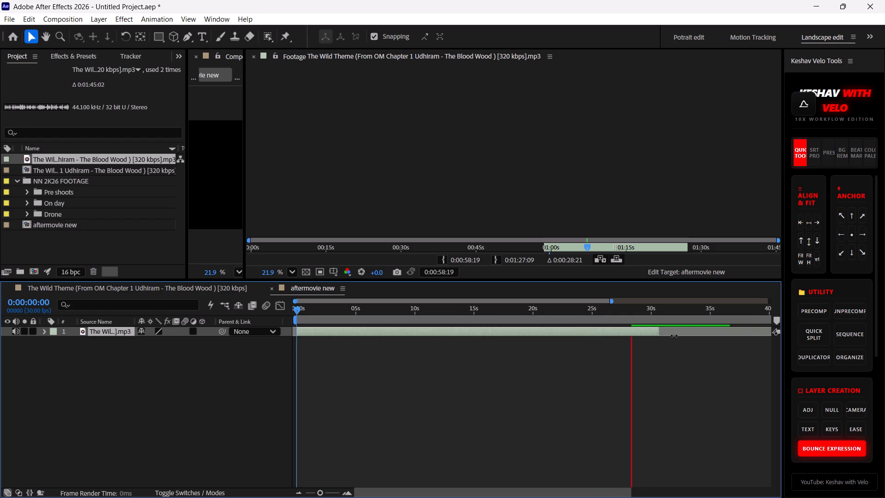
left_click_drag(674, 336, 705, 336)
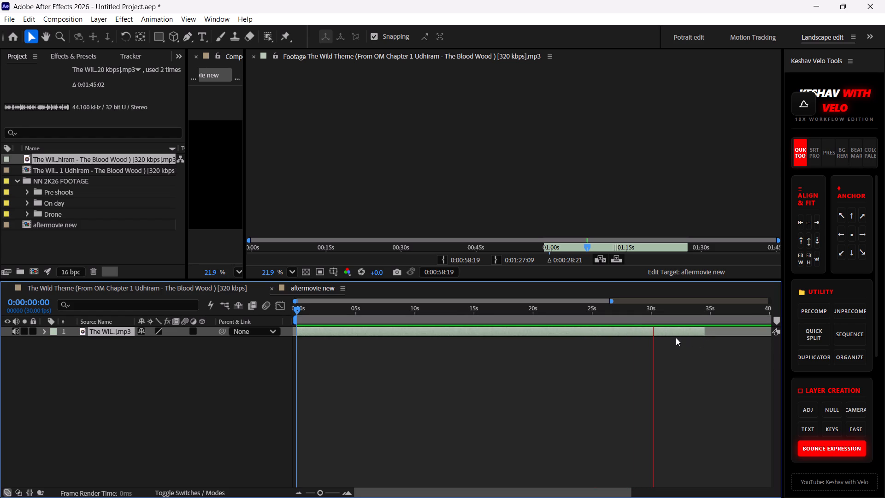
scroll(665, 379, "up", 2)
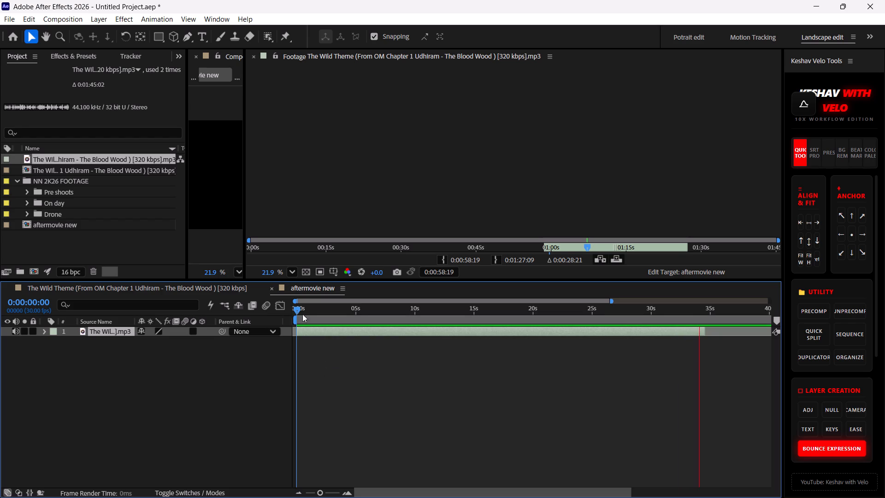
Pre-compose the song layer with its default name, moving all attributes into the new composition.
left_click_drag(298, 308, 278, 323)
left_click(111, 402)
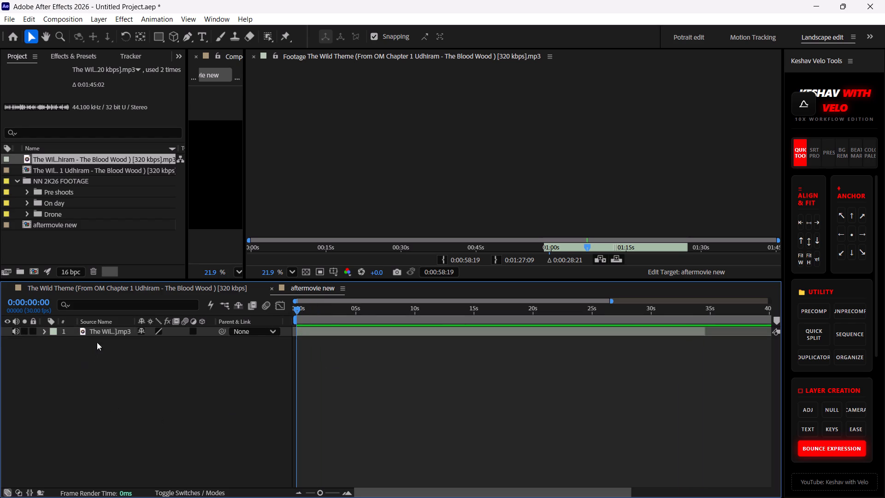
left_click(327, 330)
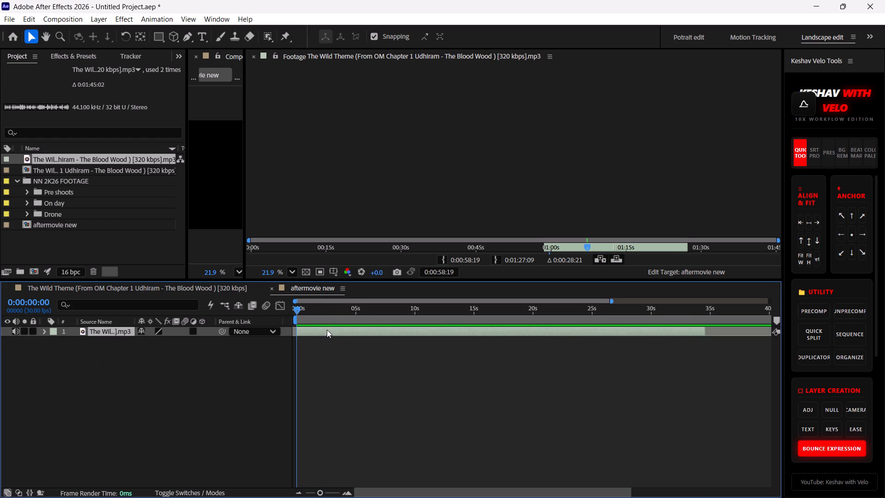
key("ctrl+shift+c")
left_click(378, 266)
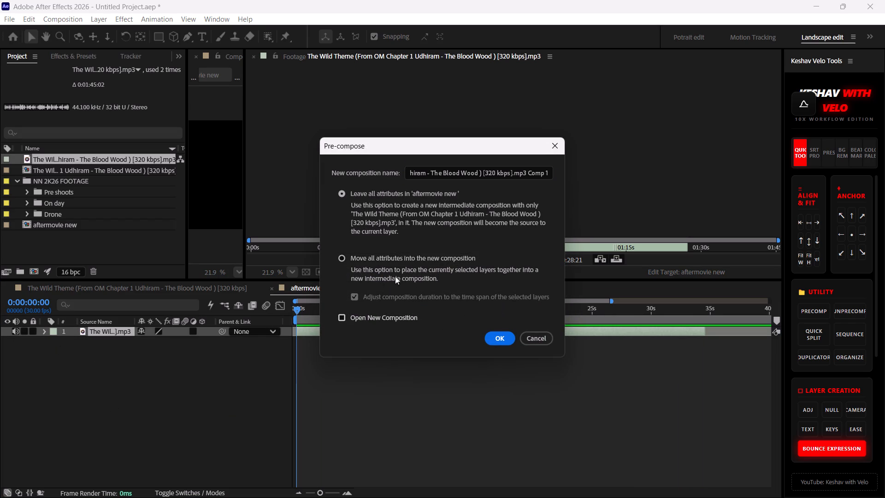
left_click(343, 261)
left_click(503, 335)
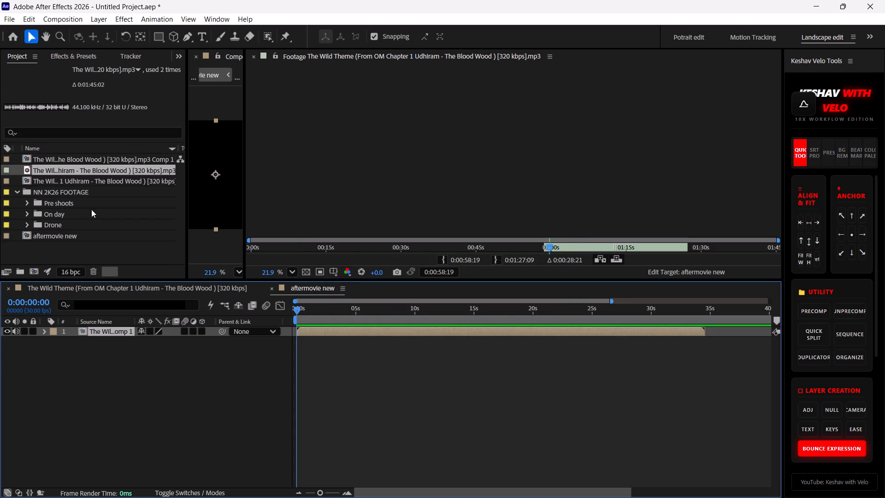
Look through the clips in the Pre shoots folder of NN 2K26 FOOTAGE, checking their thumbnails.
left_click(50, 201)
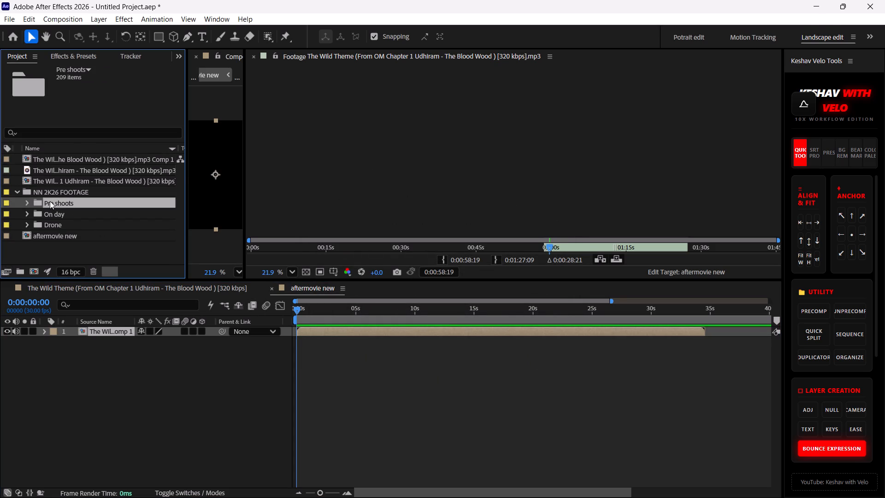
double_click(50, 201)
left_click(82, 172)
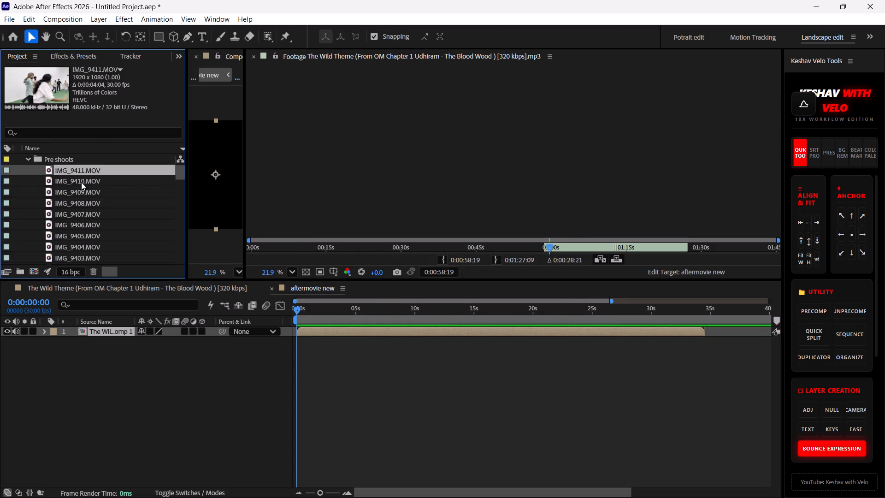
left_click(81, 182)
scroll(105, 255, "down", 19)
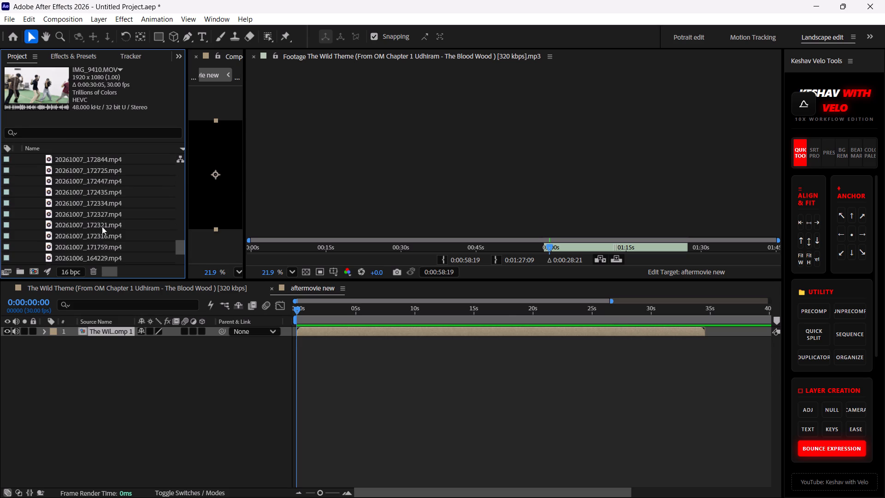
left_click(105, 226)
left_click(96, 214)
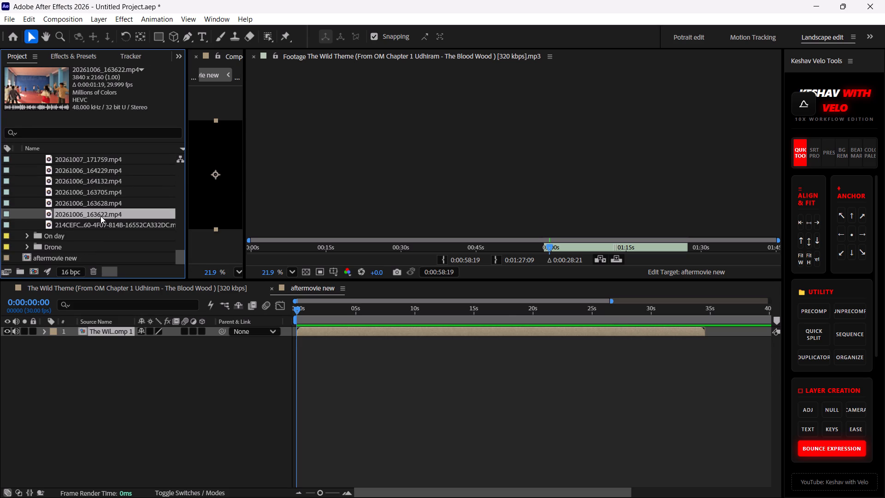
double_click(99, 209)
left_click(99, 209)
Examine the DJI drone clips and stills in the Drone folder, and collapse the NN 2K26 FOOTAGE folder.
left_click(26, 244)
scroll(53, 202, "down", 2)
scroll(59, 194, "up", 2)
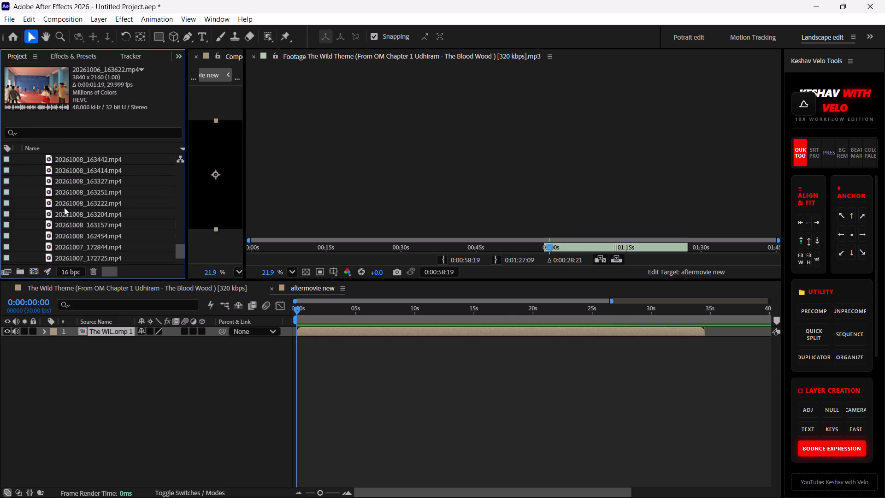
scroll(64, 207, "down", 3)
scroll(64, 208, "up", 1)
left_click(65, 198)
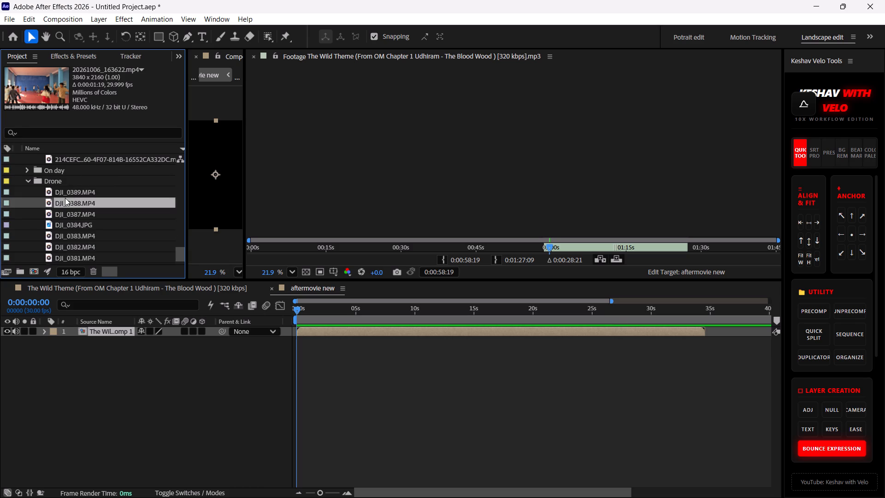
left_click(64, 193)
scroll(64, 196, "down", 2)
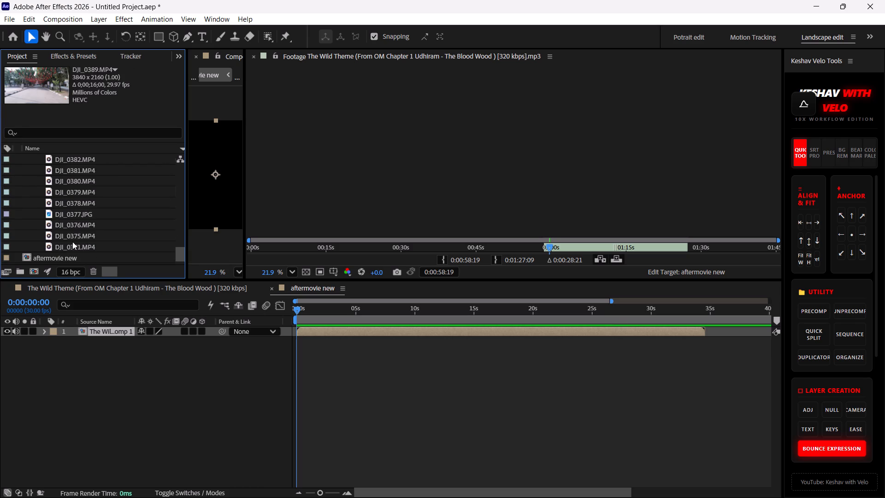
left_click(74, 244)
left_click(74, 237)
left_click(71, 225)
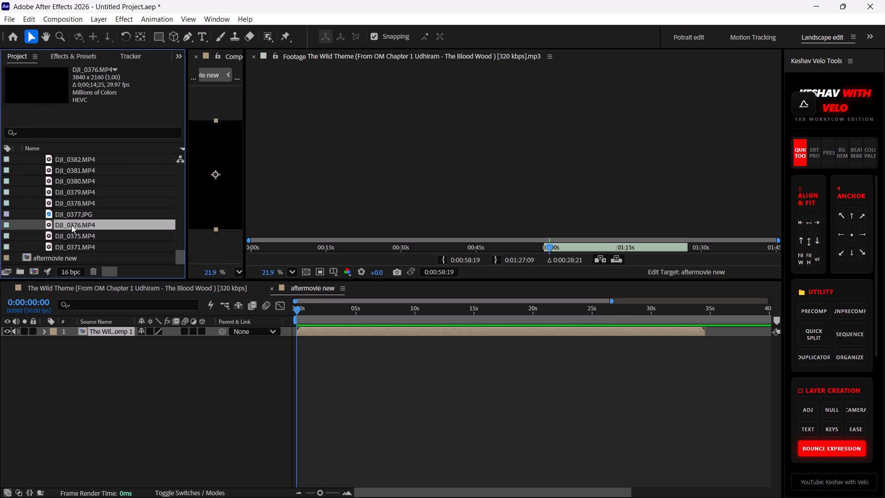
left_click(70, 214)
left_click(69, 199)
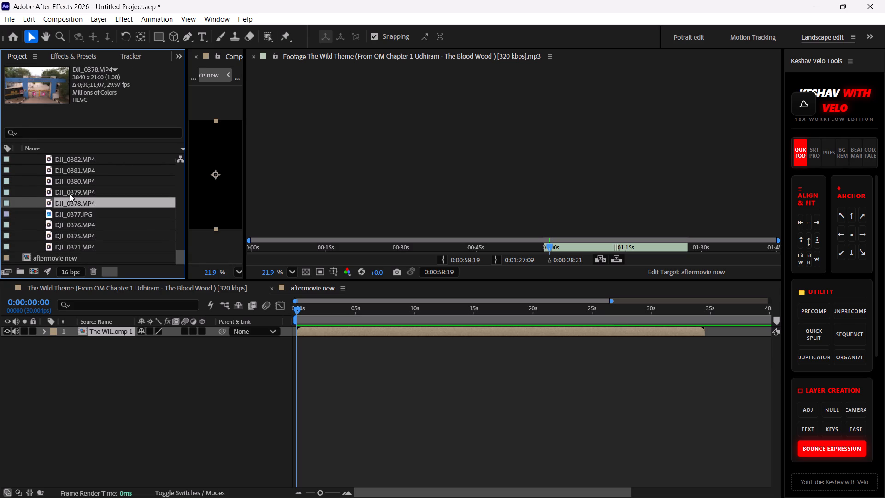
left_click_drag(177, 257, 182, 255)
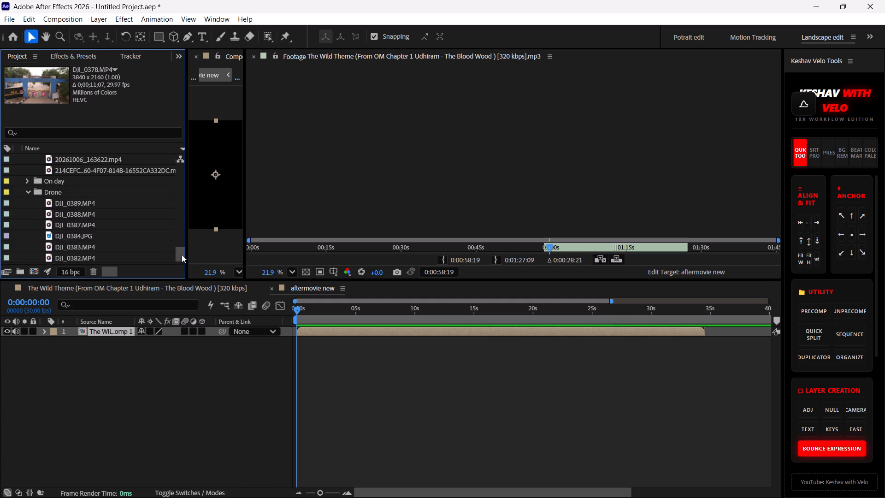
left_click_drag(182, 255, 182, 255)
left_click(95, 238)
left_click(85, 225)
left_click(86, 207)
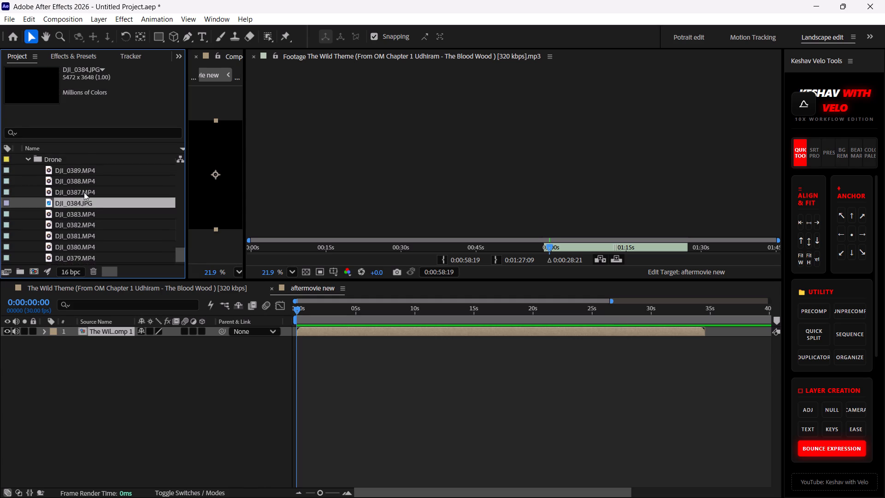
left_click(84, 191)
left_click(29, 160)
scroll(41, 216, "up", 1)
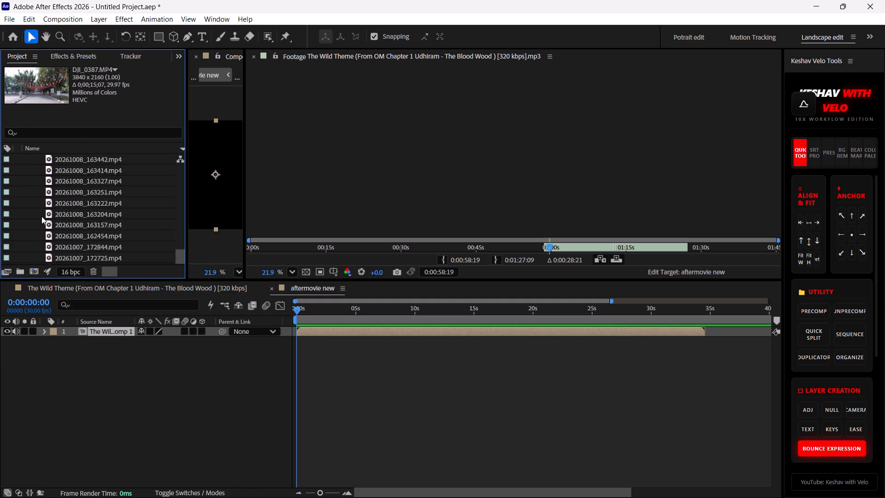
scroll(41, 216, "up", 13)
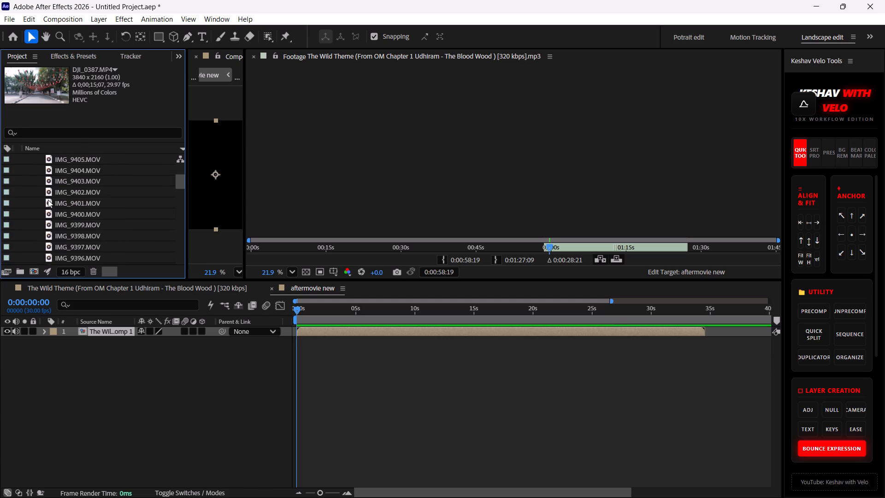
left_click(17, 189)
Import the clip DJI_0524 from New Volume (D:) into the project as footage.
double_click(55, 232)
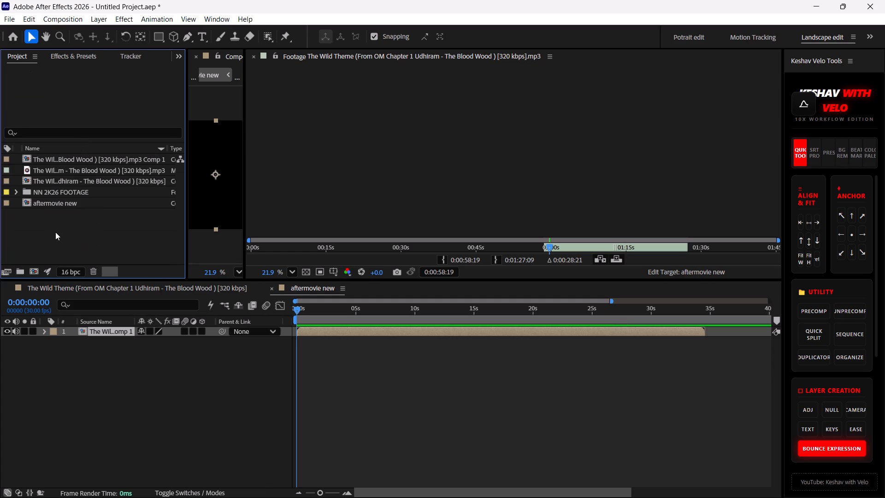
scroll(491, 275, "down", 7)
scroll(510, 284, "up", 2)
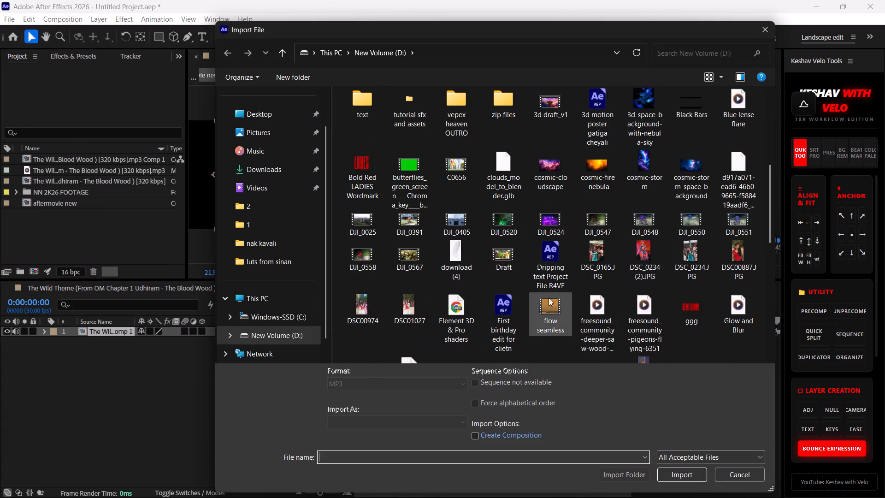
left_click(550, 228)
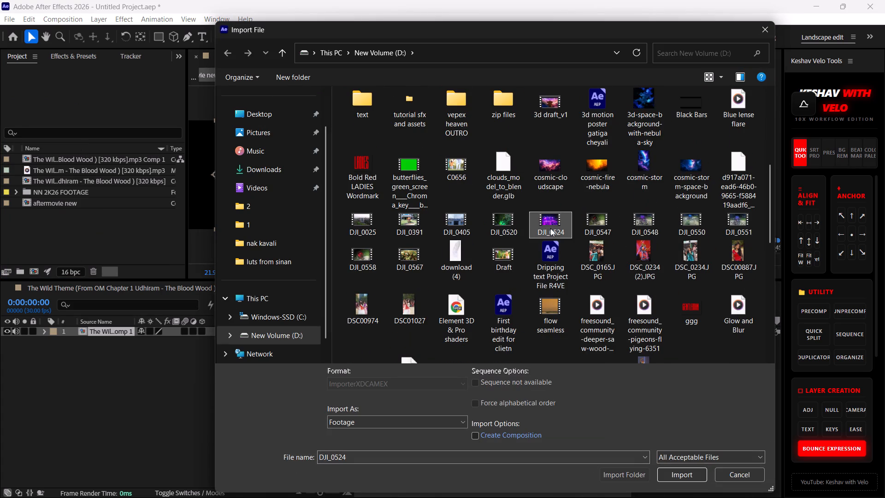
left_click(678, 477)
Add DJI_0524.MP4 above the pre-composed song at the start of aftermovie new and close the song's footage viewer.
left_click_drag(48, 205, 74, 289)
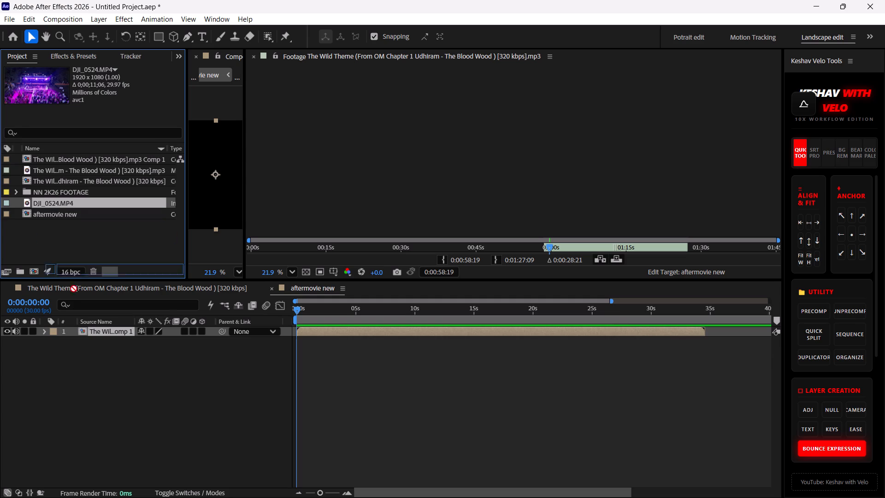
left_click_drag(74, 289, 76, 331)
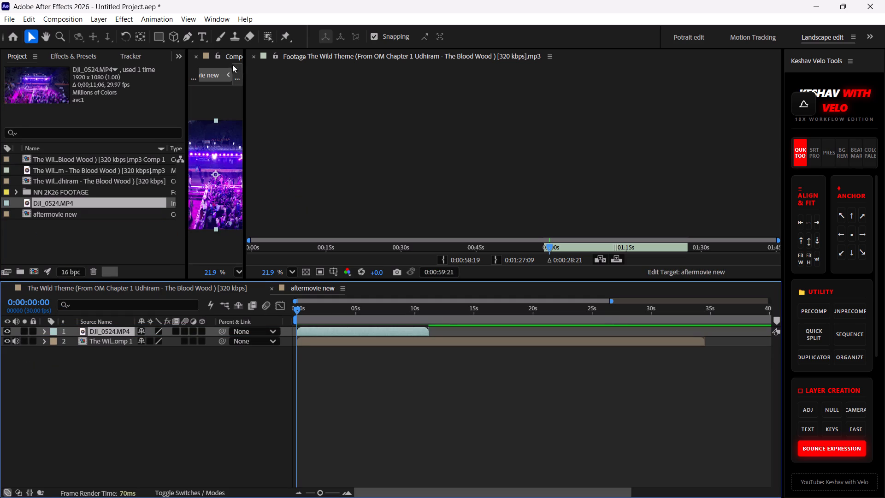
left_click(257, 57)
Preview the opening of the drone clip with the music and add a composition marker at 0:00:02:03.
key("space")
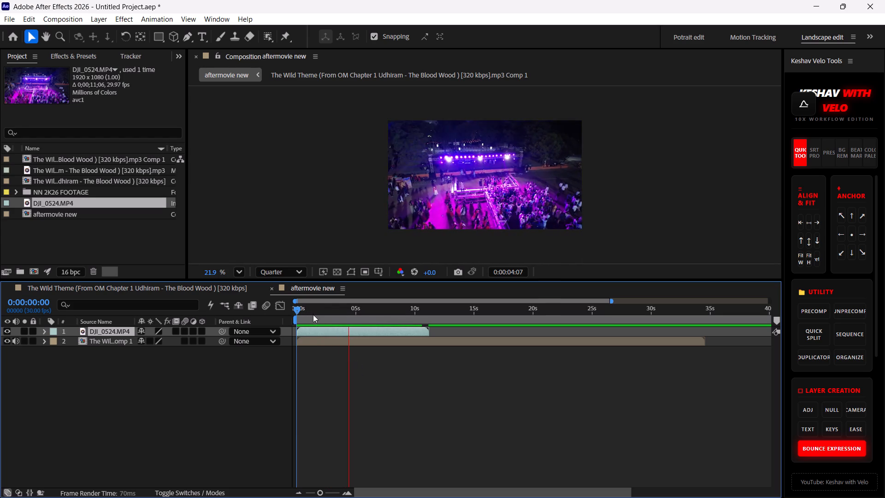
left_click_drag(297, 309, 289, 310)
key("space")
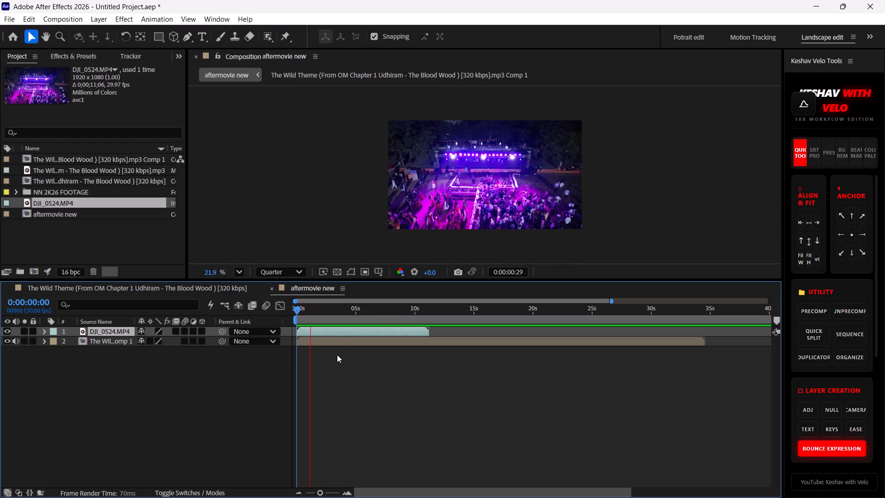
key("space")
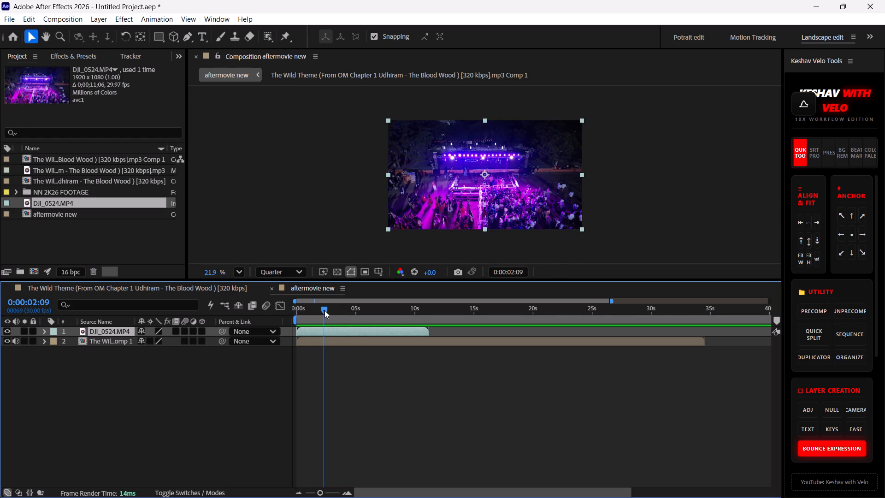
left_click_drag(323, 310, 263, 317)
key("space")
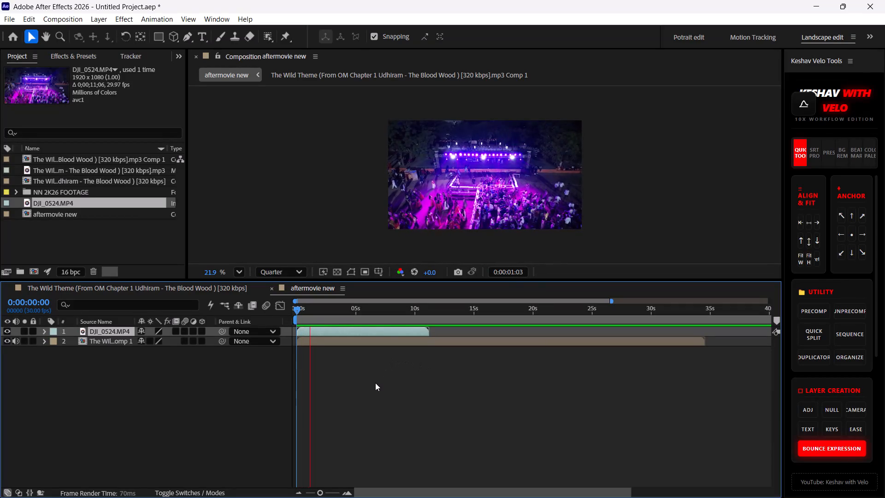
key("space")
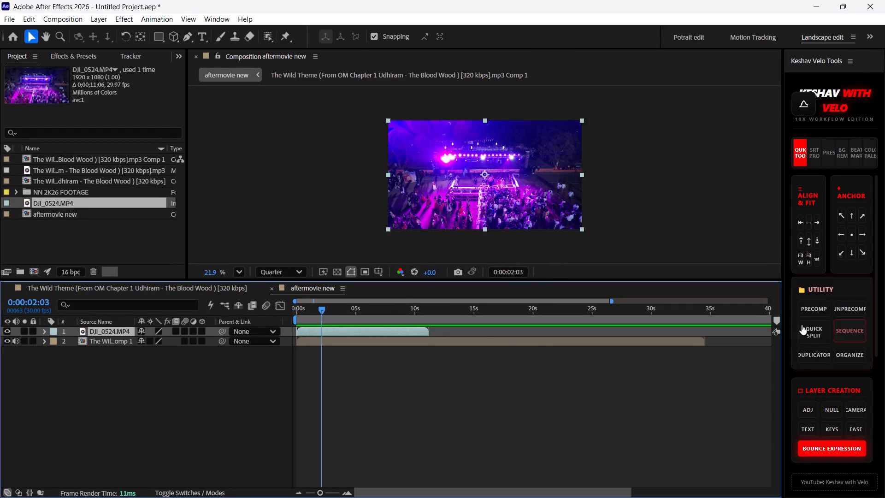
left_click(777, 320)
Preview the music past the first marker and add a composition marker at 0:00:02:15 in aftermovie new.
key("space")
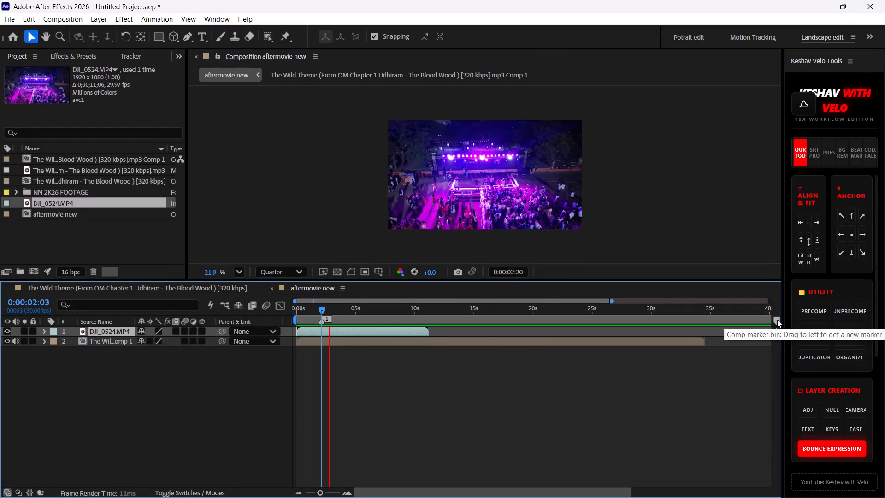
key("space")
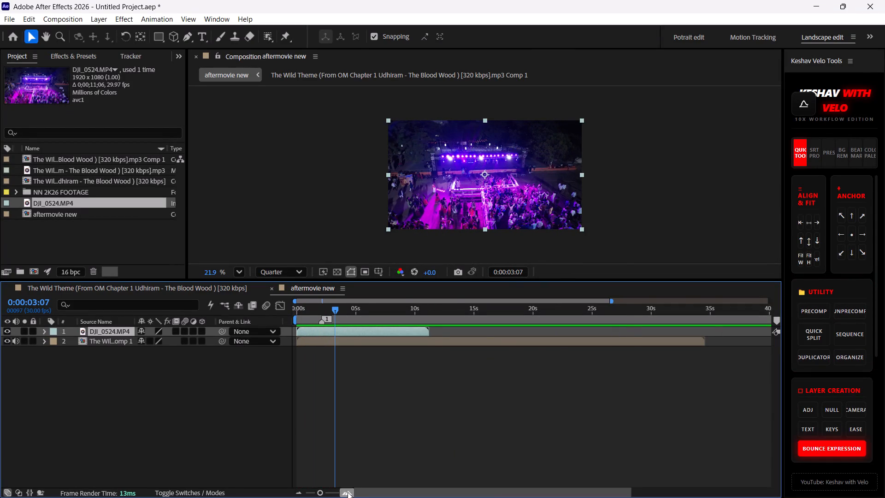
double_click(348, 492)
left_click(348, 492)
left_click_drag(330, 314, 186, 346)
key("space")
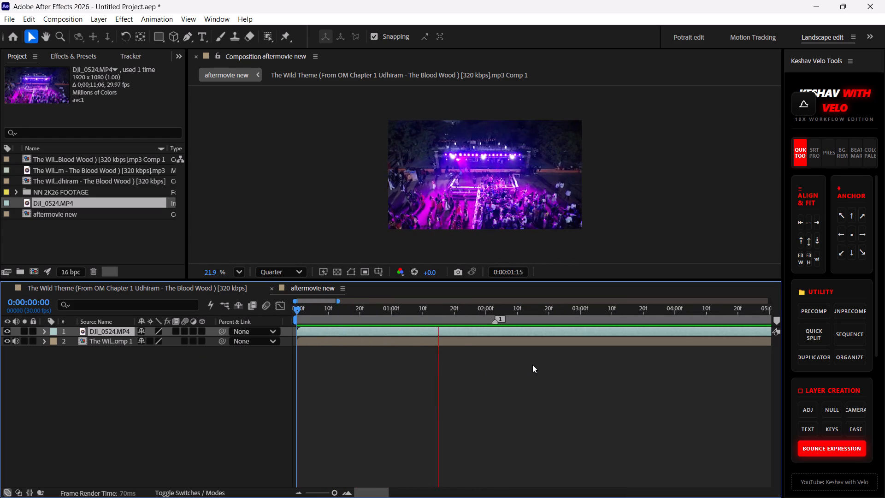
key("space")
left_click_drag(531, 313, 535, 320)
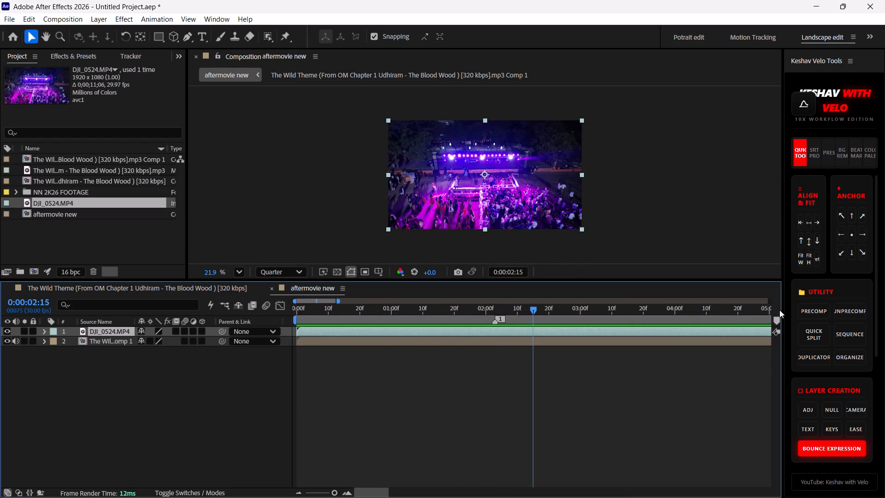
left_click(777, 318)
Find the next beat after the second marker, add a composition marker at 0:00:03:00, and replay the opening from the start.
key("space")
key("space")
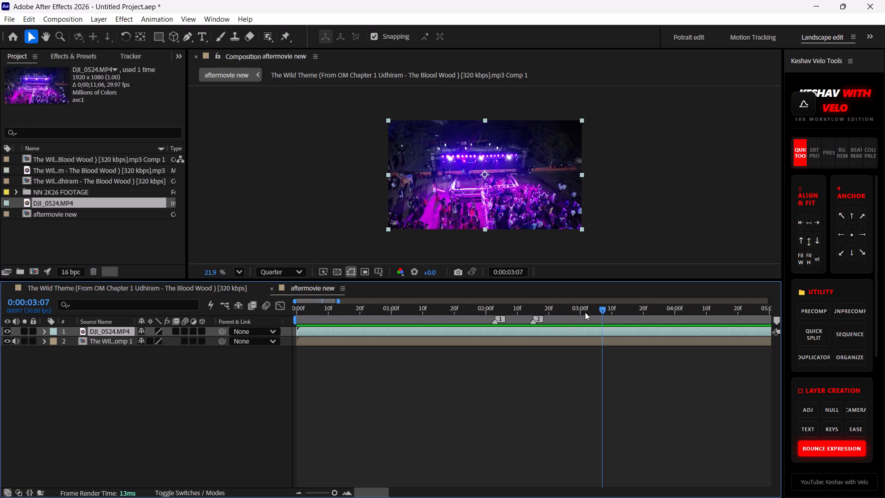
left_click_drag(593, 311, 525, 312)
key("space")
key("space")
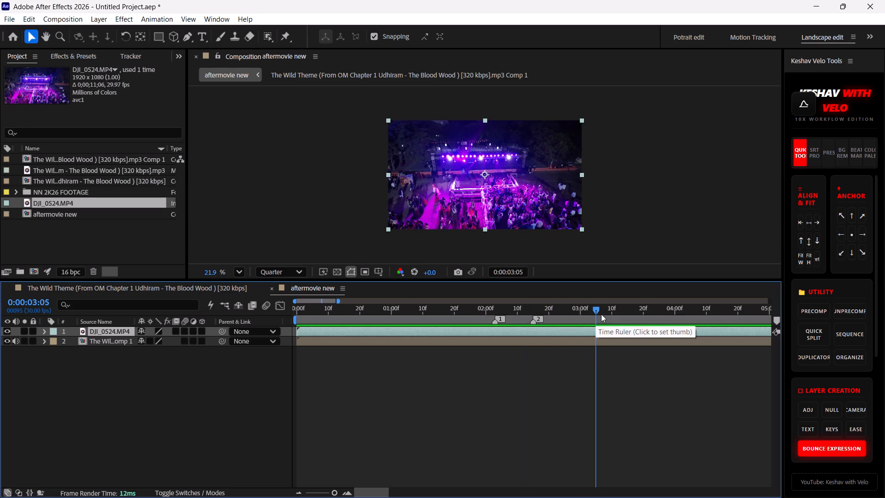
left_click_drag(596, 309, 579, 310)
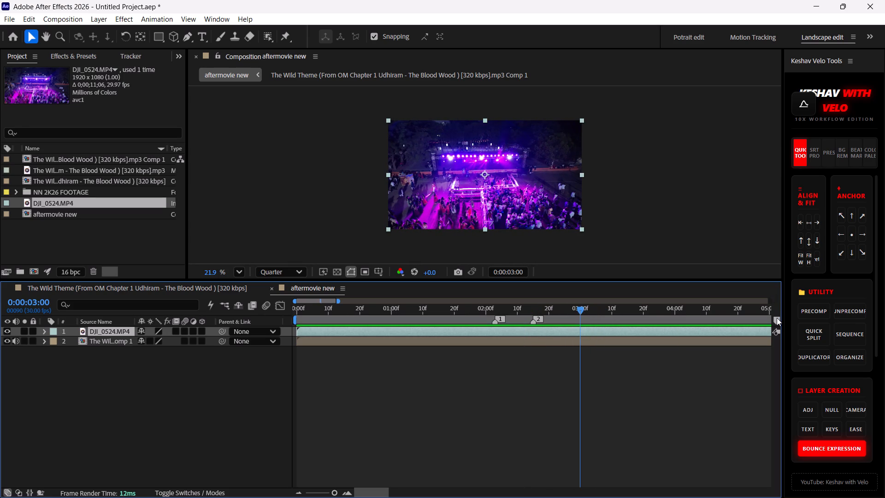
left_click(777, 318)
left_click_drag(575, 313, 182, 350)
key("space")
key("space")
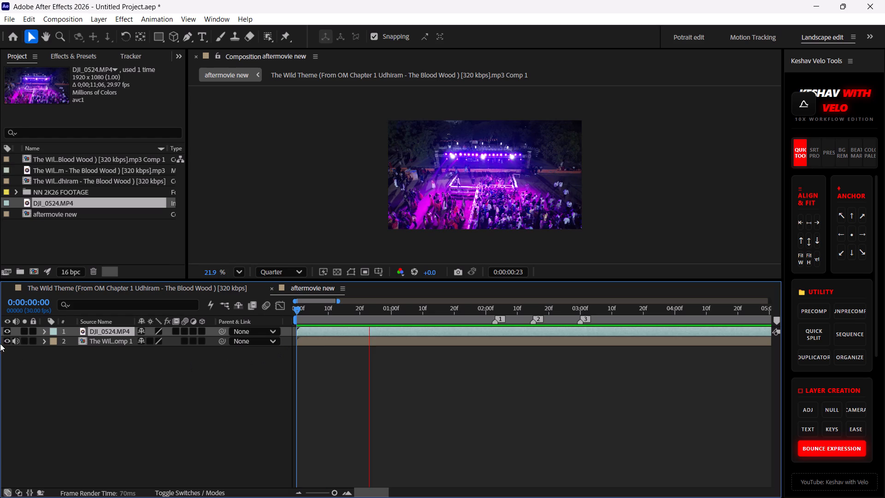
Expand the NN 2K26 FOOTAGE folder and examine the Pre shoots clip IMG_9410.MOV by scrubbing through it.
scroll(39, 196, "up", 5)
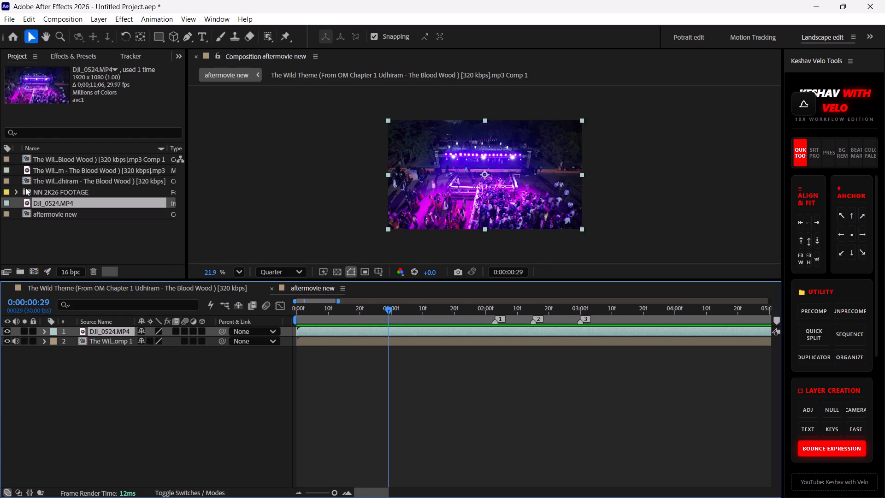
scroll(60, 179, "up", 3)
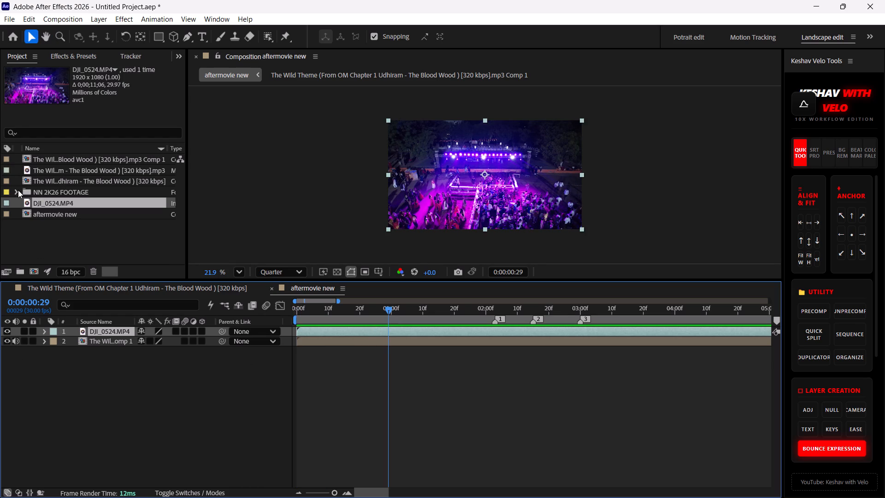
left_click(17, 190)
left_click(70, 177)
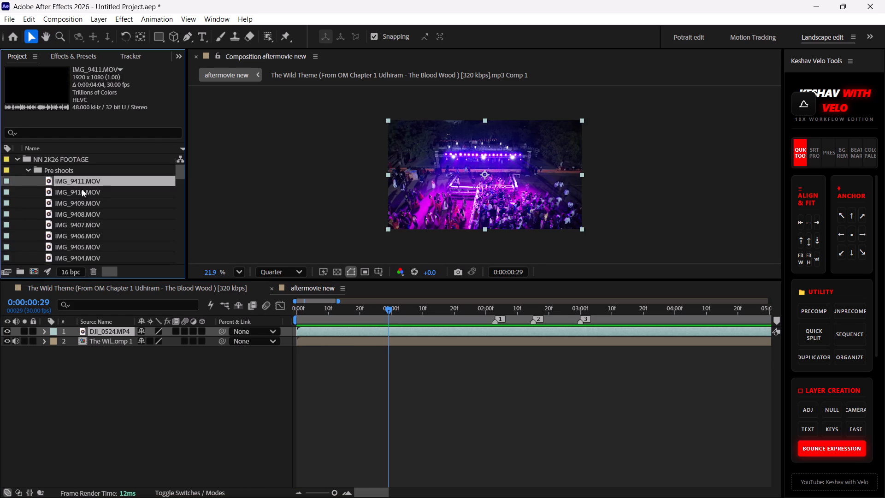
left_click(82, 189)
double_click(82, 191)
key("space")
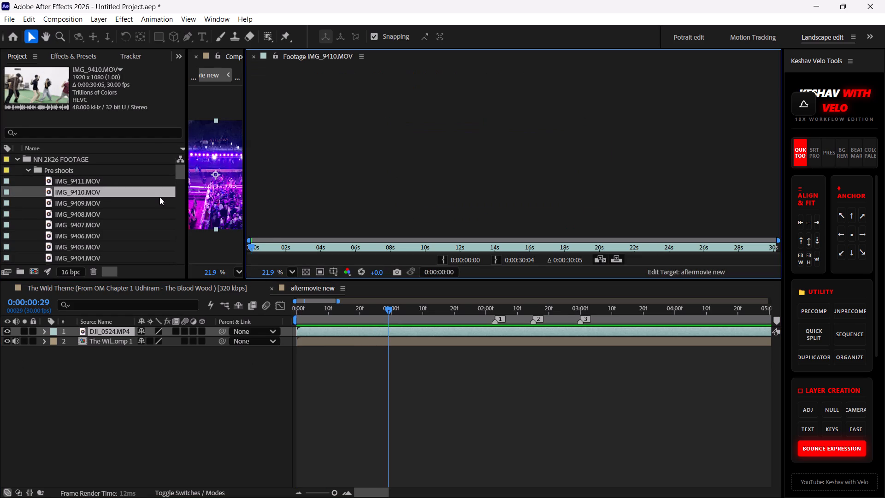
left_click_drag(265, 244, 469, 250)
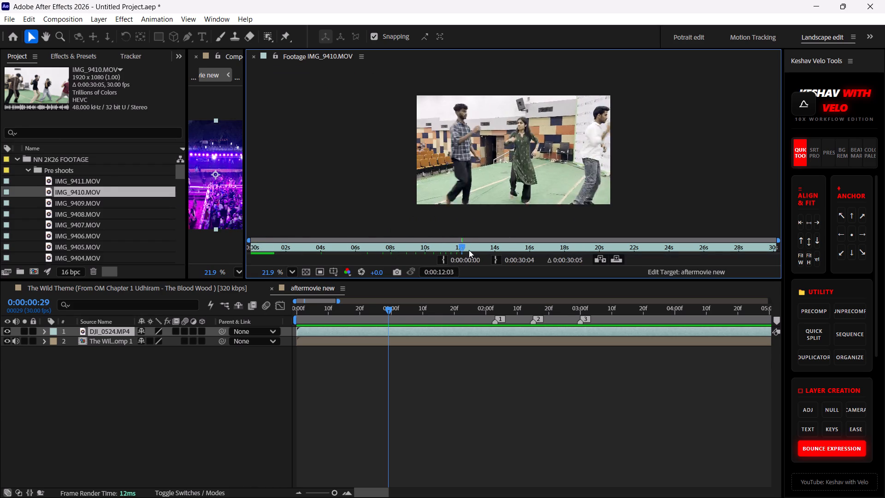
left_click_drag(469, 250, 752, 267)
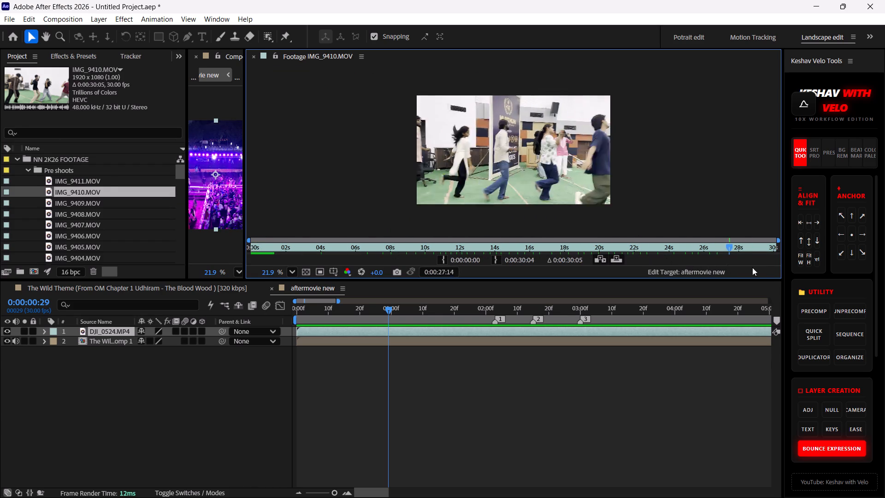
left_click_drag(752, 267, 496, 280)
Browse further through the Pre shoots clips and scrub through IMG_7423.MOV to assess its dance footage.
left_click(68, 206)
left_click(80, 233)
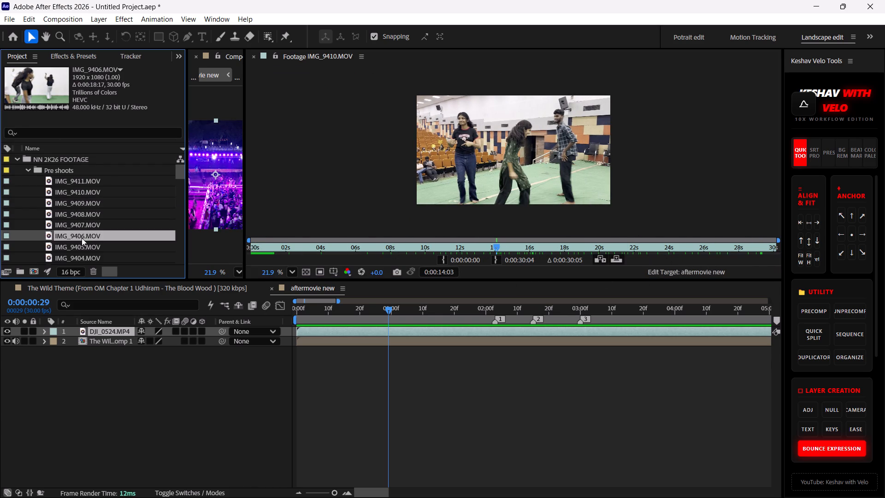
scroll(82, 238, "down", 1)
left_click(77, 231)
scroll(80, 225, "down", 1)
left_click(82, 230)
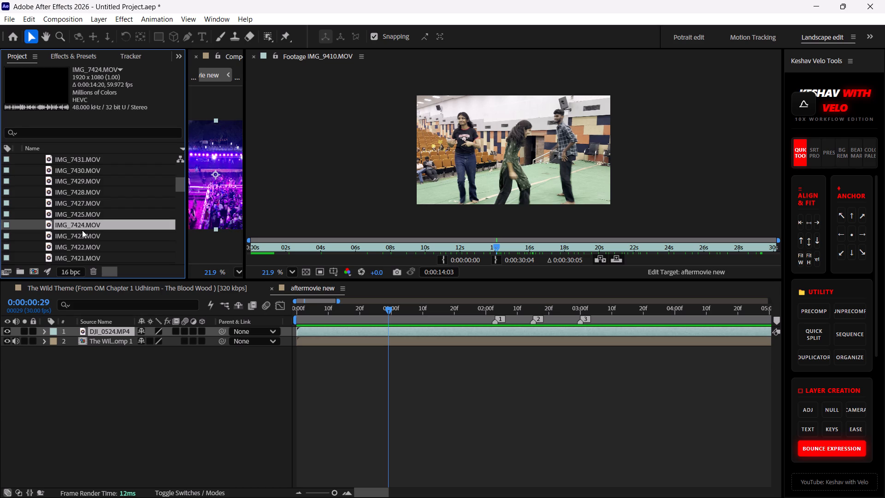
left_click(86, 237)
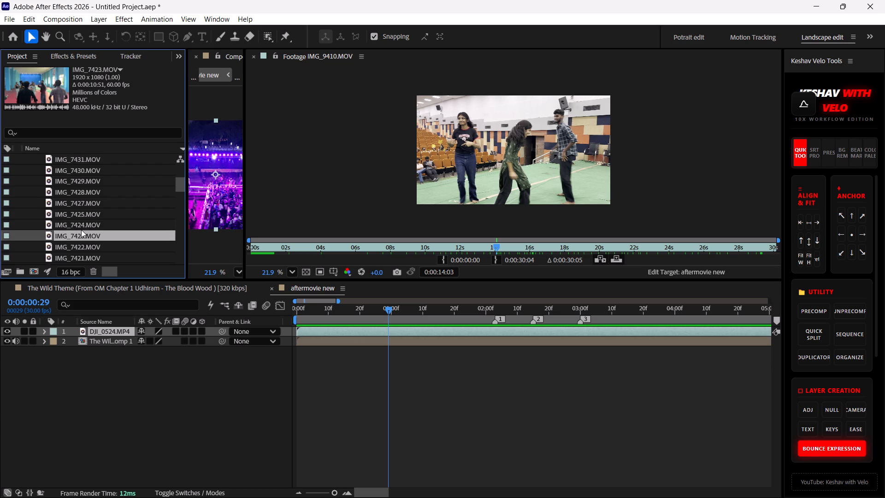
double_click(83, 231)
key("space")
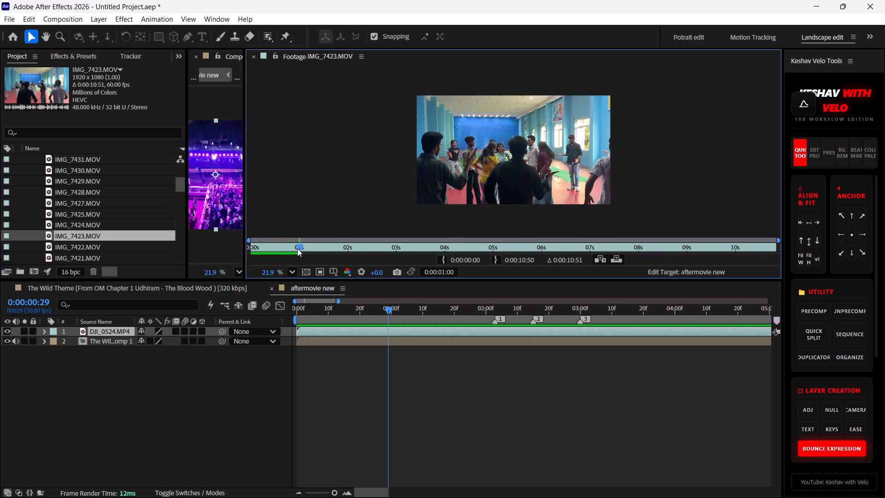
left_click_drag(301, 249, 615, 271)
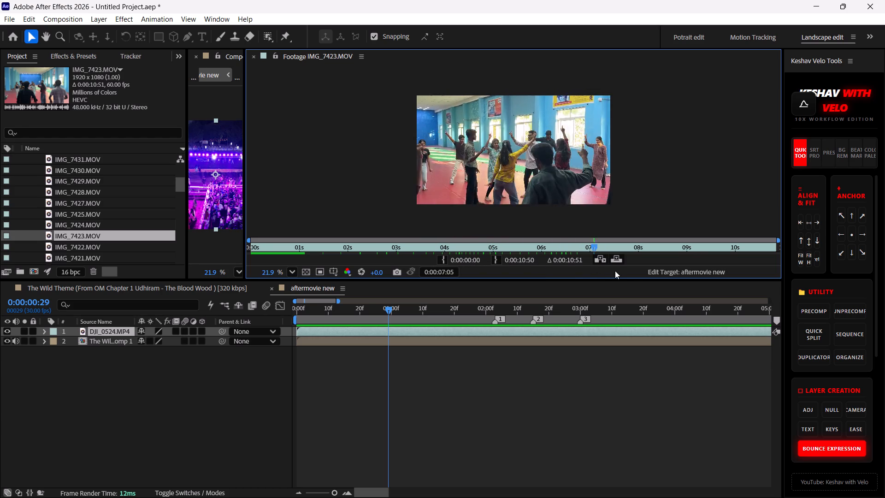
left_click_drag(615, 271, 563, 278)
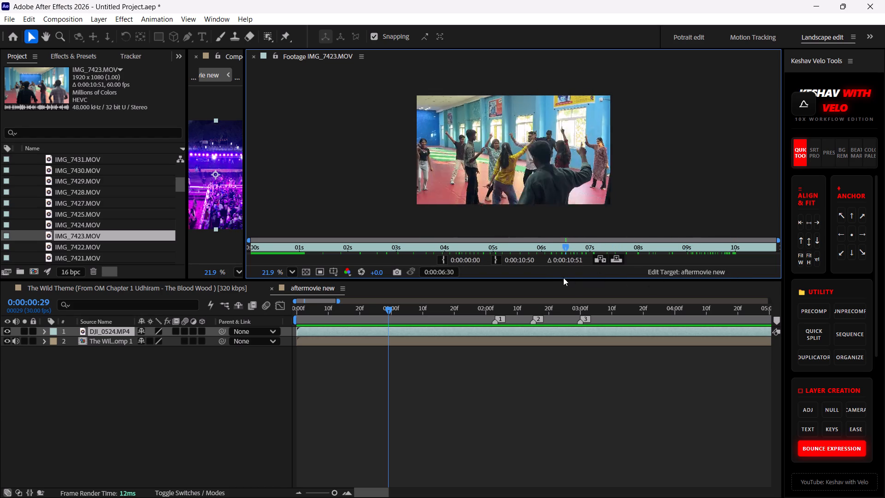
left_click_drag(563, 278, 572, 270)
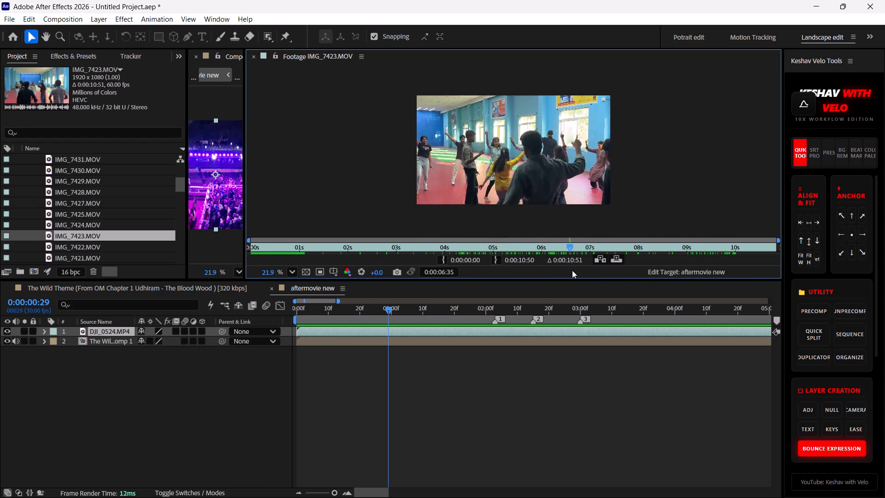
left_click_drag(572, 270, 711, 272)
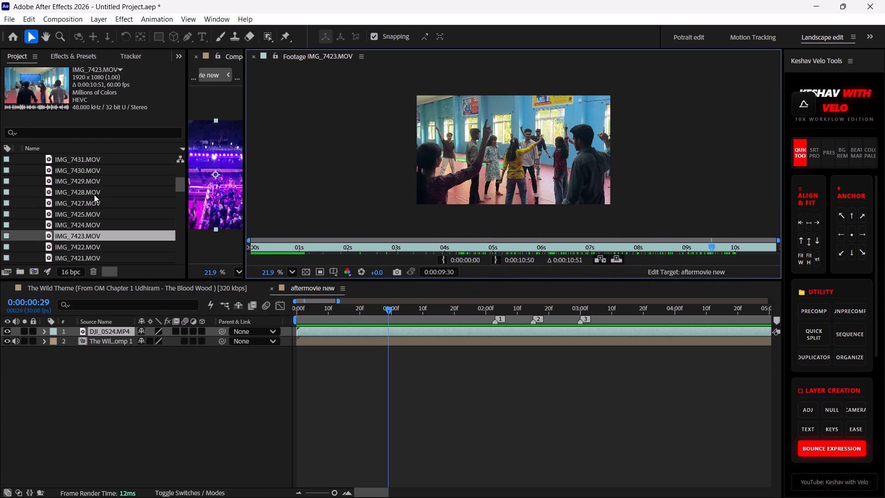
Look through the Pre shoots clips below IMG_7423.MOV and scrub through IMG_6631.MOV to assess its dance footage.
left_click(83, 247)
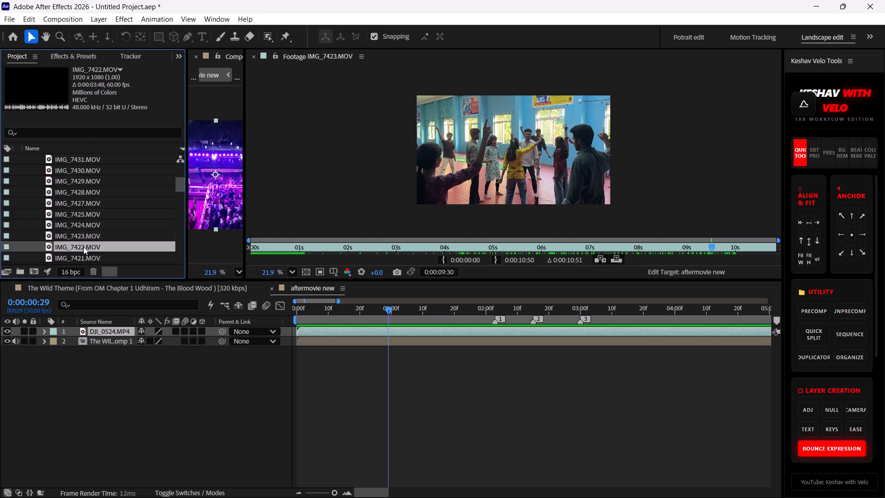
left_click(178, 180)
left_click(86, 210)
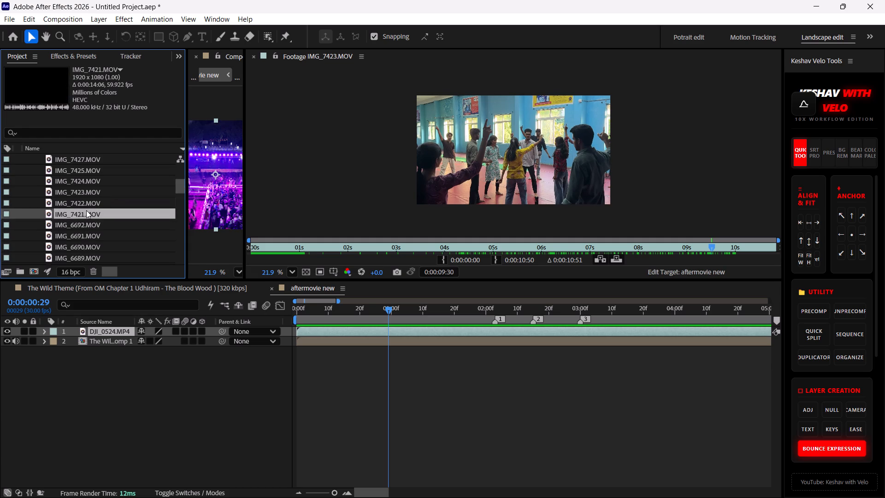
left_click(86, 222)
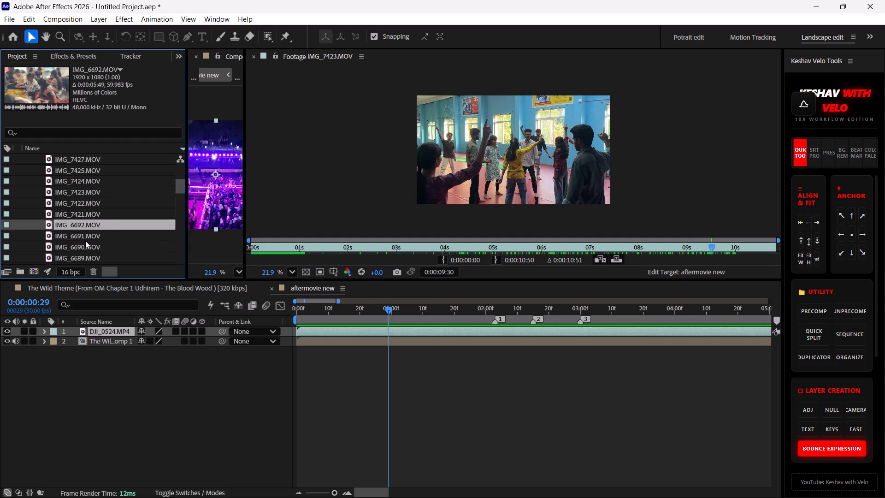
left_click(85, 241)
scroll(85, 242, "down", 1)
left_click(77, 226)
scroll(66, 208, "down", 1)
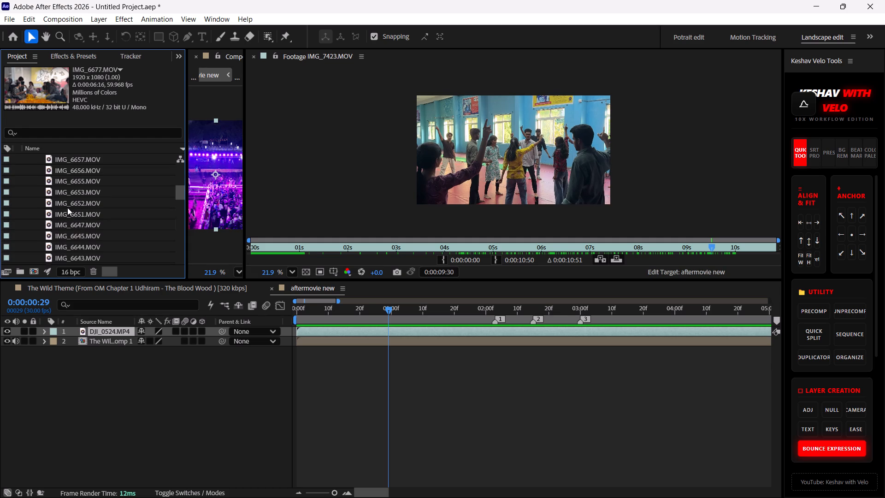
left_click(67, 207)
scroll(77, 224, "down", 1)
left_click(77, 225)
scroll(77, 225, "down", 1)
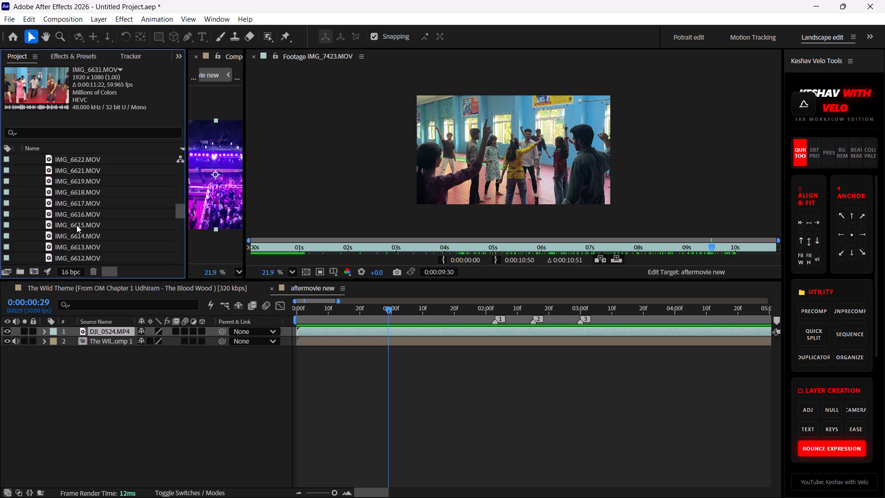
scroll(77, 225, "up", 1)
double_click(61, 222)
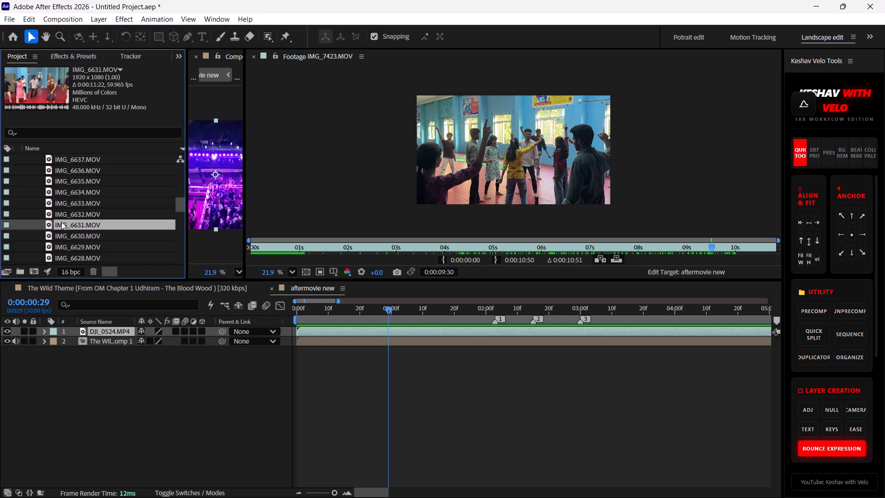
key("space")
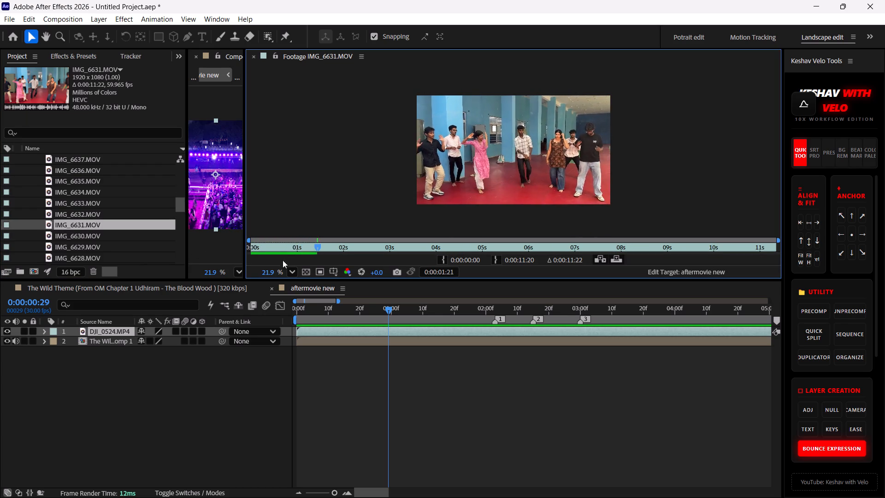
left_click_drag(323, 246, 674, 259)
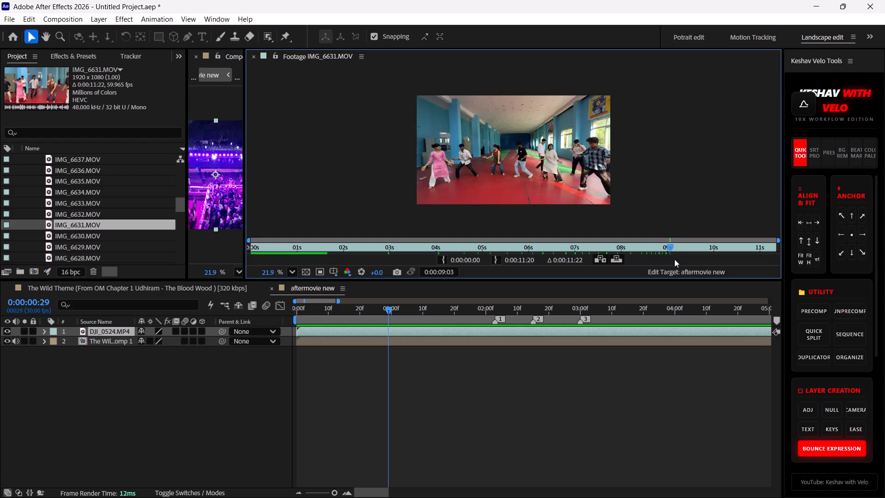
left_click_drag(674, 259, 473, 263)
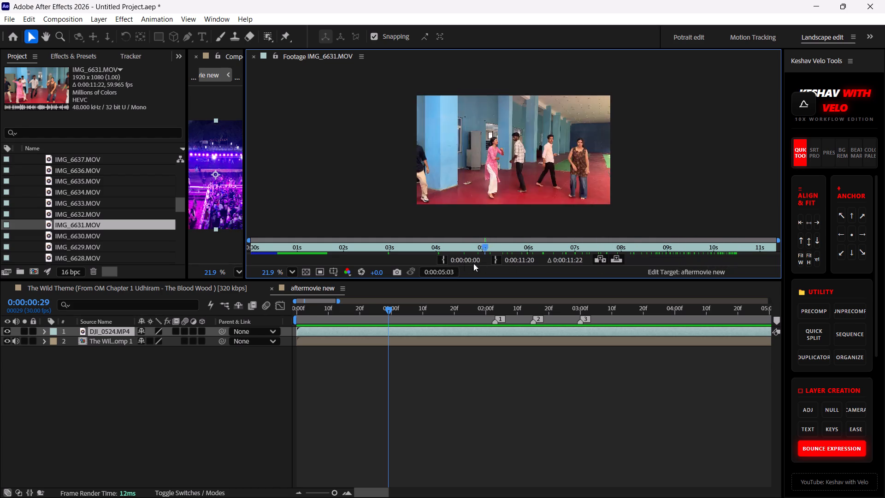
left_click_drag(473, 263, 245, 258)
Open the Pre shoots clip IMG_6632.MOV and scrub through it to assess its dance footage.
left_click_drag(175, 202, 179, 208)
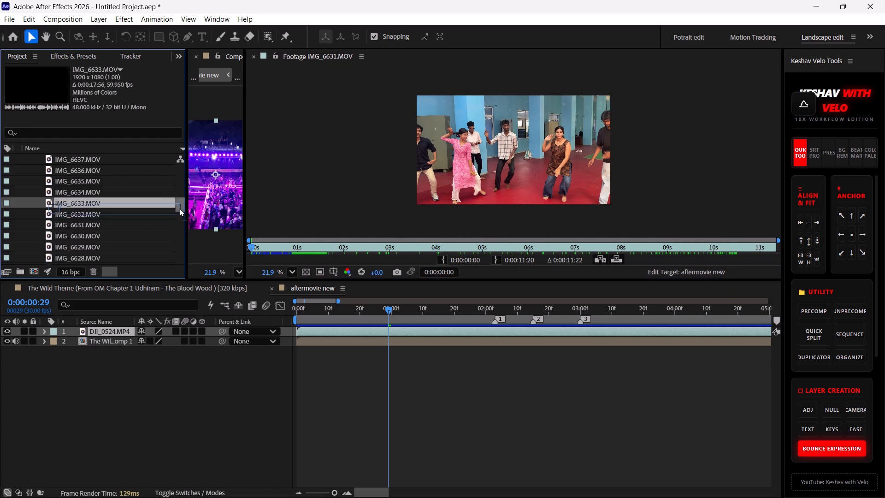
left_click_drag(179, 208, 150, 207)
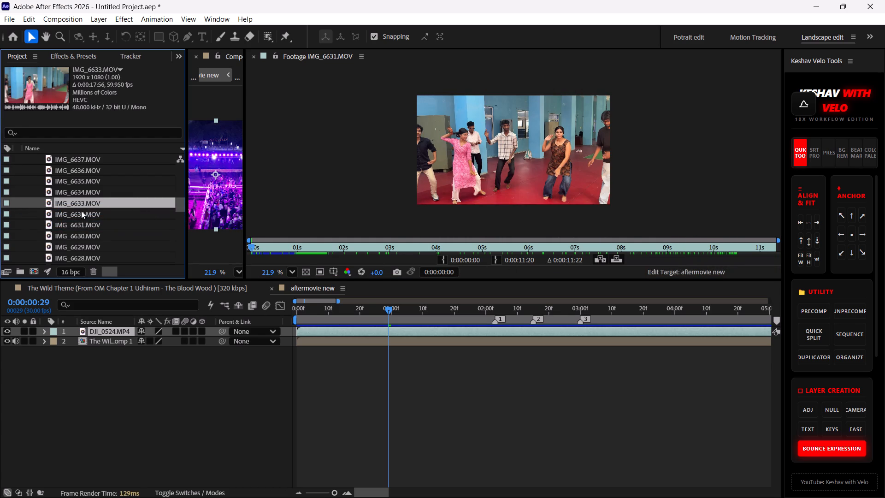
left_click(78, 216)
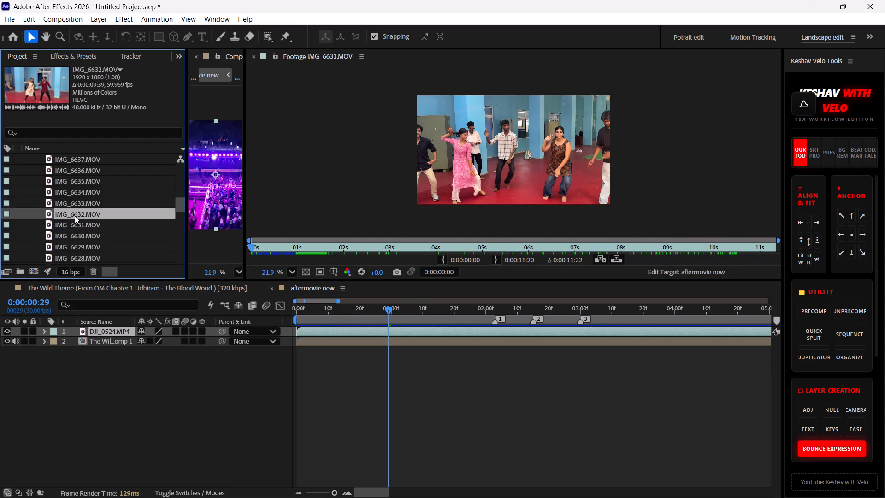
double_click(75, 216)
key("space")
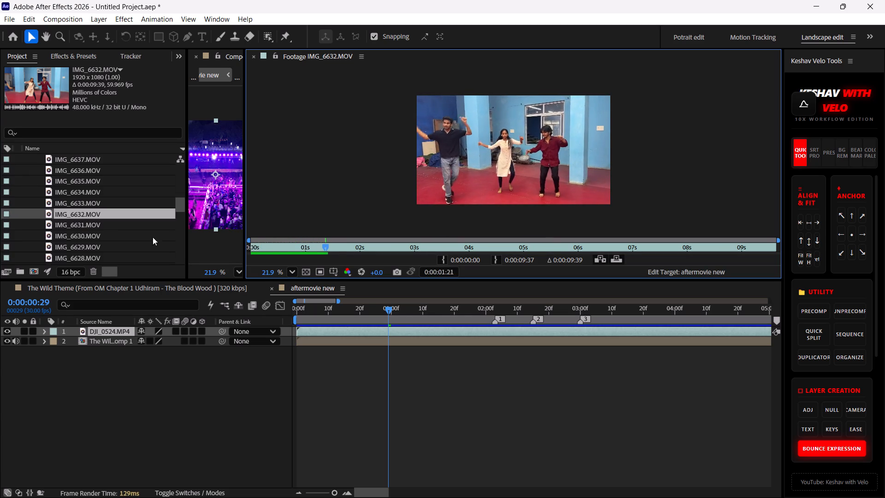
left_click_drag(343, 249, 643, 269)
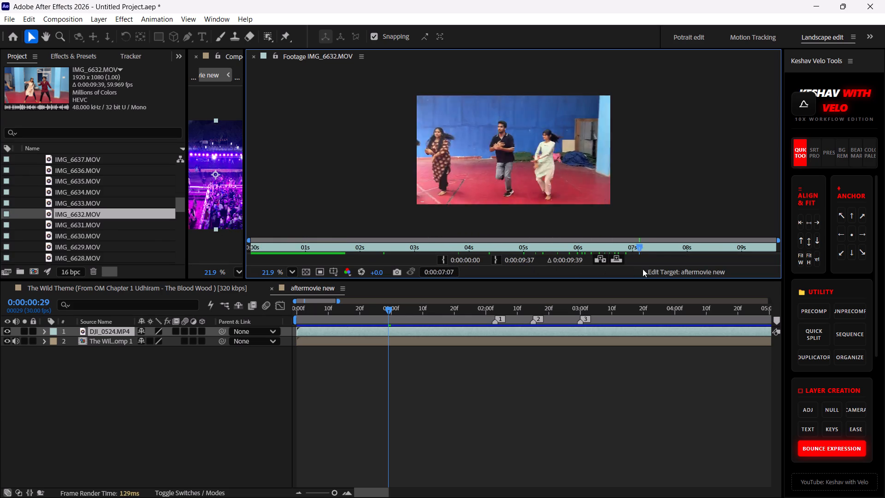
left_click_drag(643, 269, 626, 269)
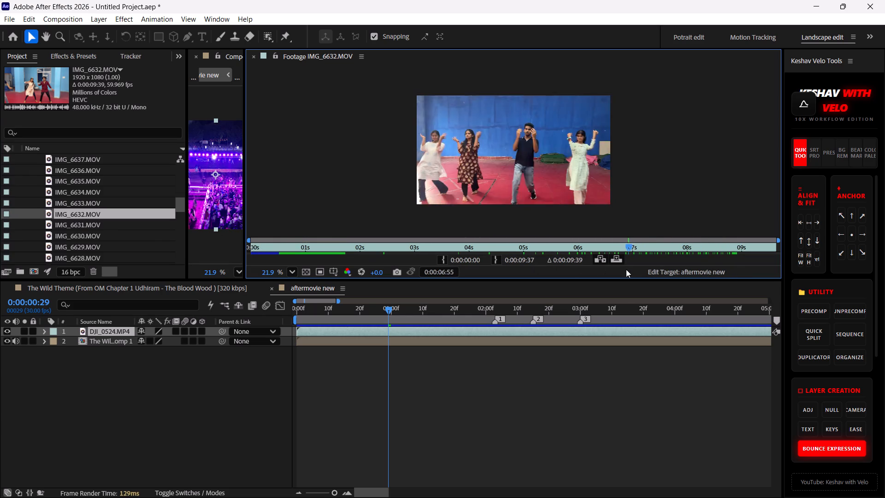
left_click_drag(626, 269, 761, 275)
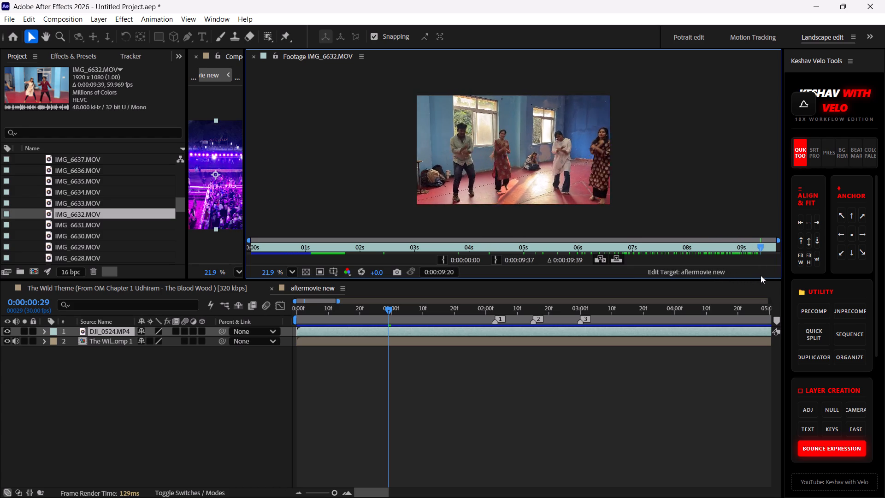
left_click_drag(761, 275, 220, 285)
key("space")
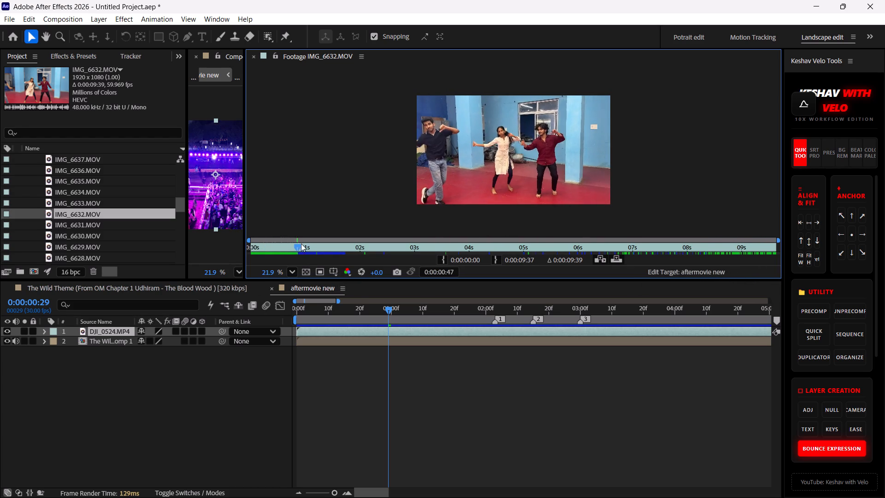
key("space")
Browse the Pre shoots clips around IMG_6632.MOV and play IMG_6637.MOV to assess its footage.
left_click(69, 223)
left_click(77, 236)
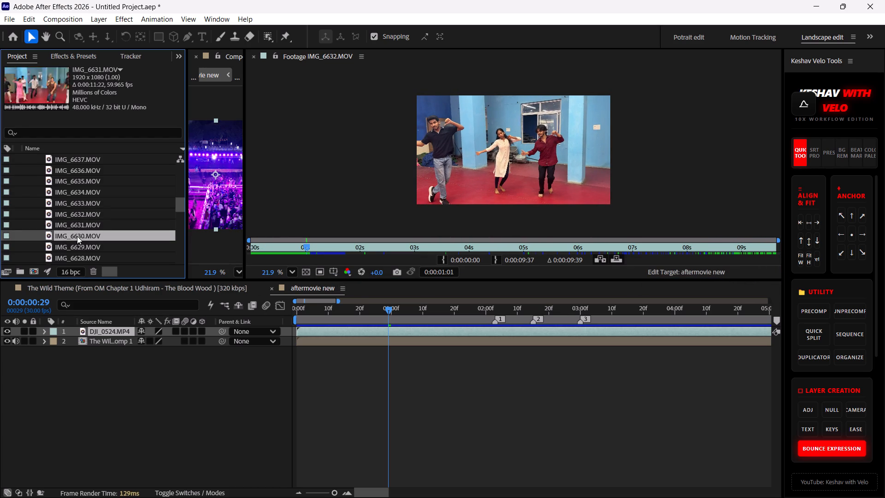
left_click(81, 246)
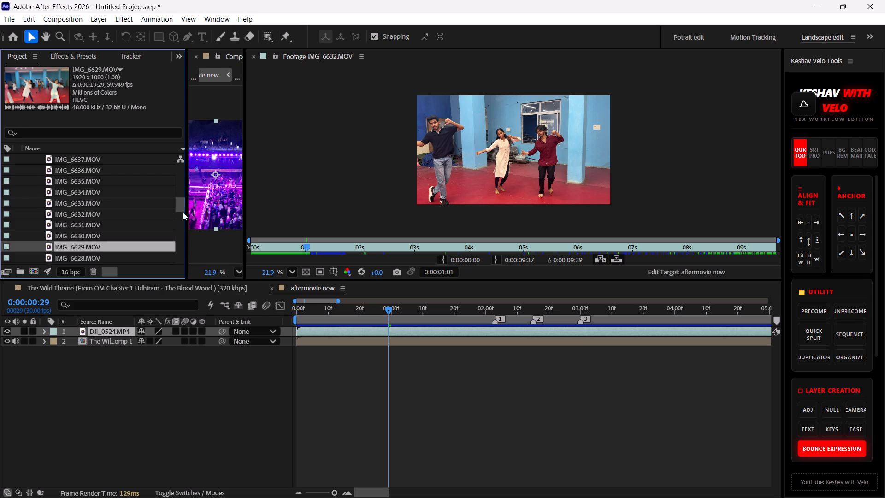
left_click_drag(179, 206, 184, 212)
left_click(74, 217)
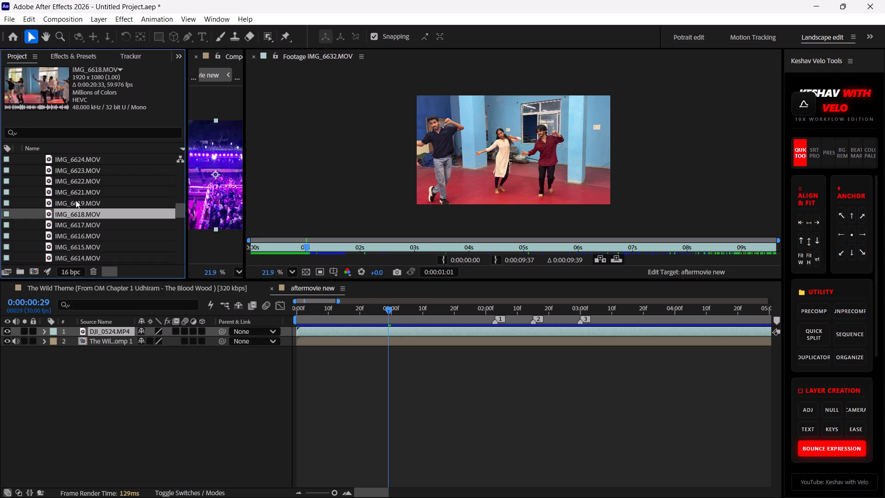
scroll(75, 198, "up", 2)
left_click(78, 210)
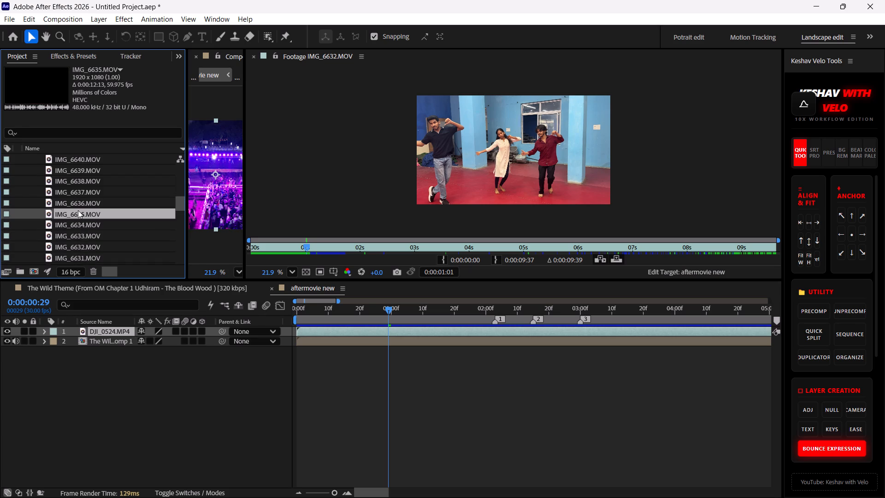
double_click(78, 210)
double_click(82, 192)
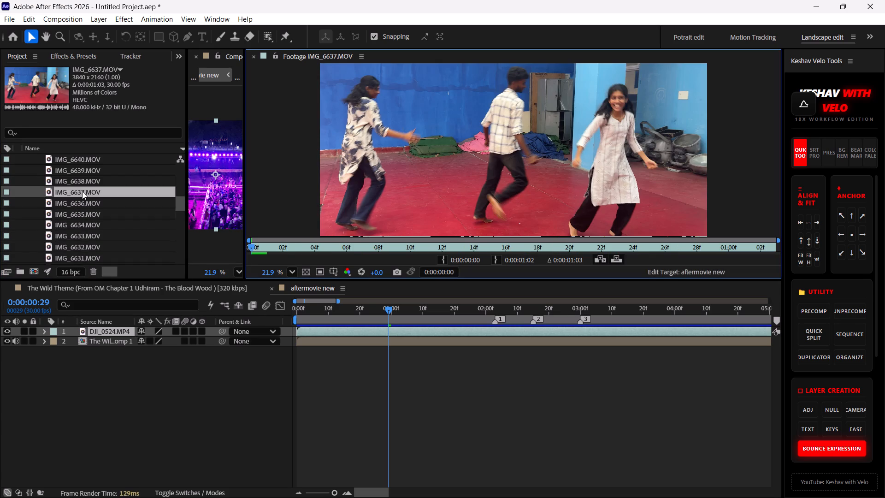
key("space")
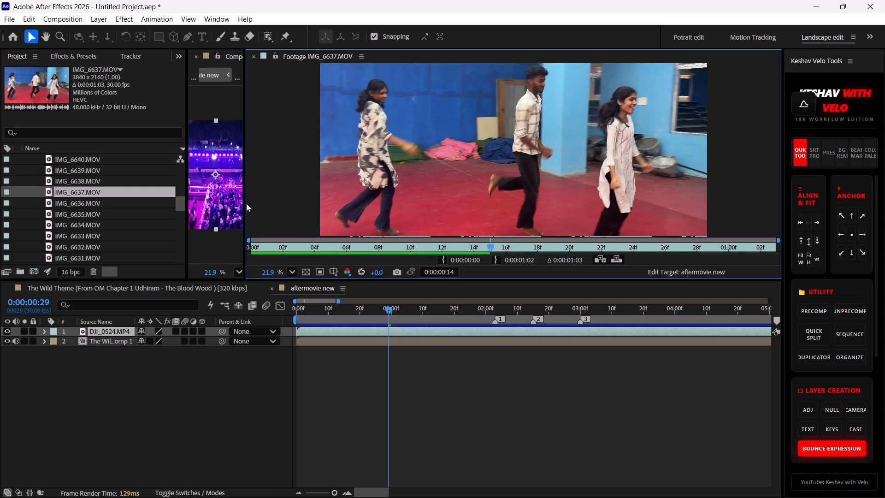
key("space")
Look through the 20261007 clips near the end of the footage list and scrub through 20261007_172316.mp4.
scroll(92, 197, "down", 2)
scroll(56, 236, "down", 6)
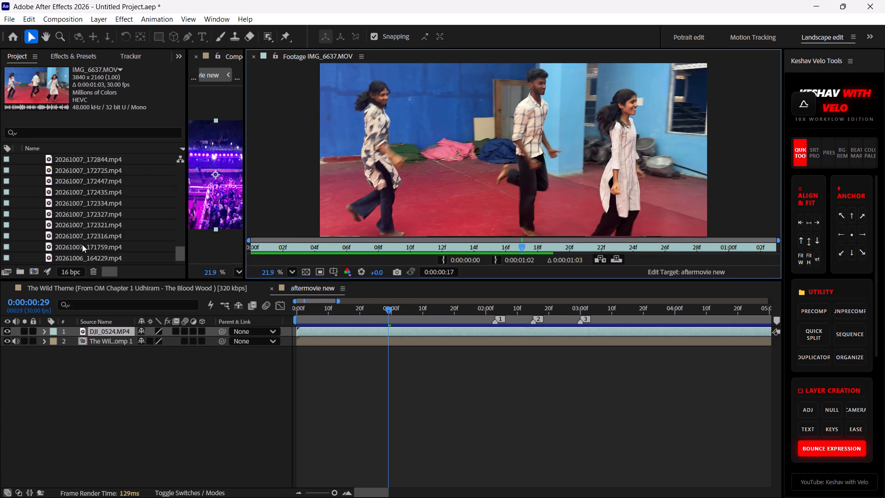
left_click(82, 244)
left_click(79, 227)
left_click(82, 239)
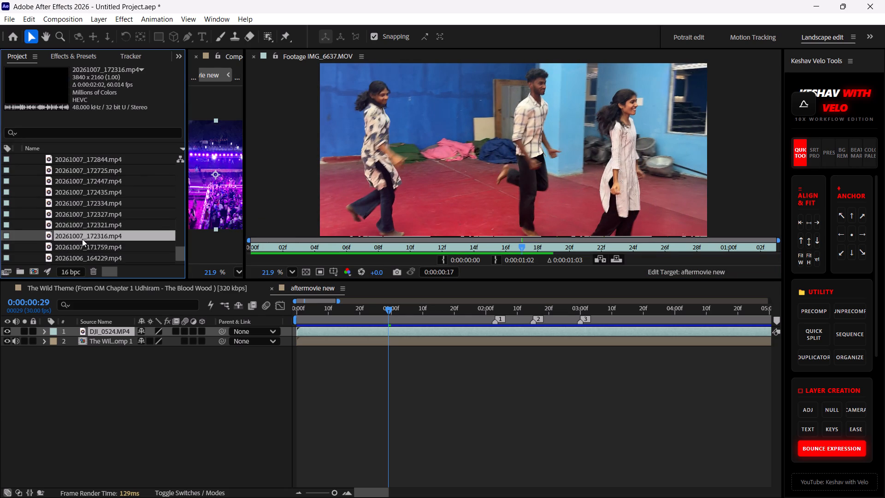
double_click(82, 238)
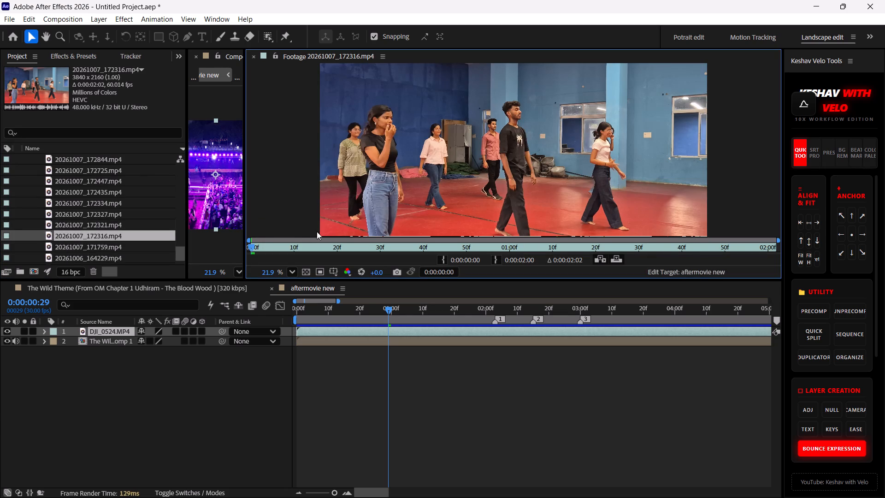
key("space")
left_click_drag(301, 247, 476, 263)
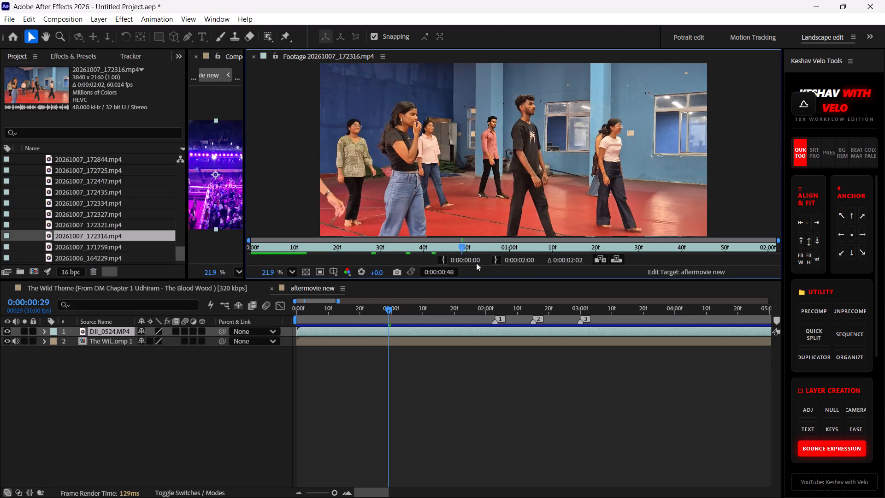
left_click_drag(476, 263, 759, 275)
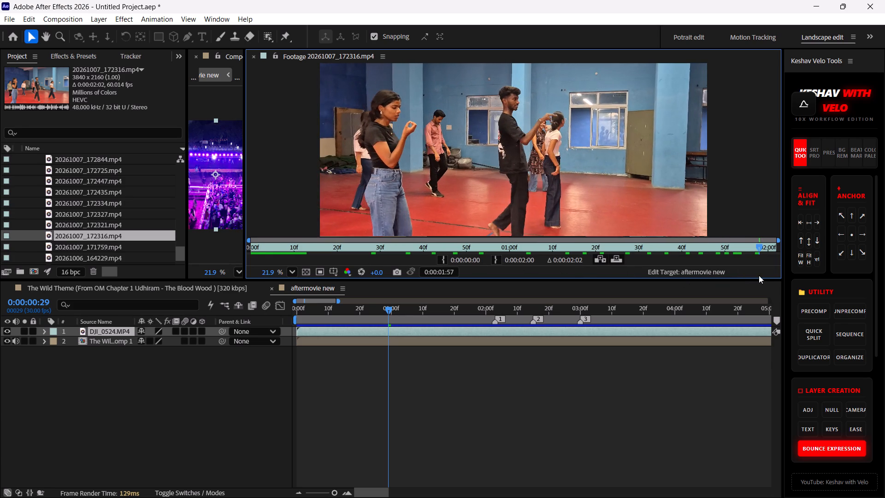
left_click_drag(759, 275, 752, 277)
Scrub through 20261007_171759.mp4 and 20261007_172321.mp4 to assess their group dance footage.
left_click(89, 249)
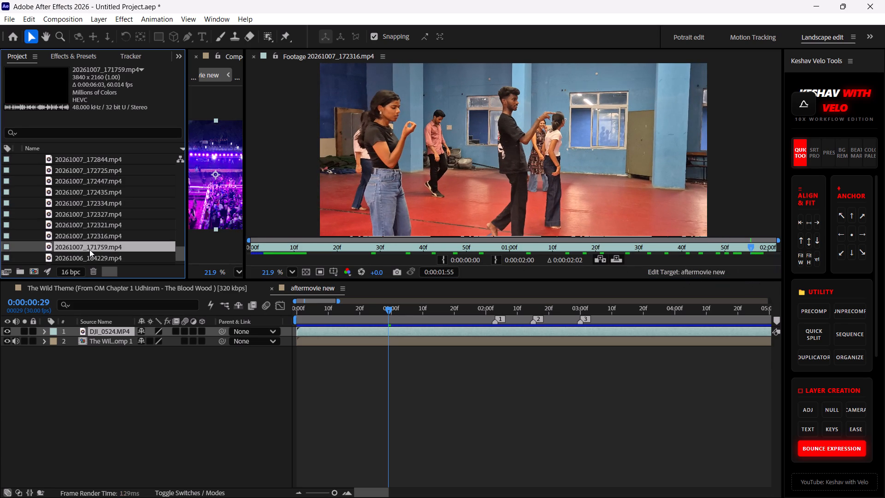
double_click(89, 249)
key("space")
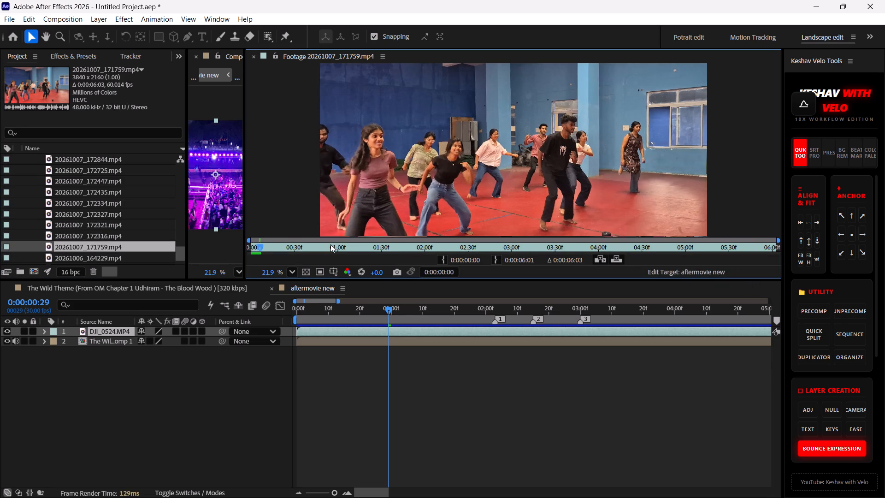
left_click_drag(274, 246, 446, 249)
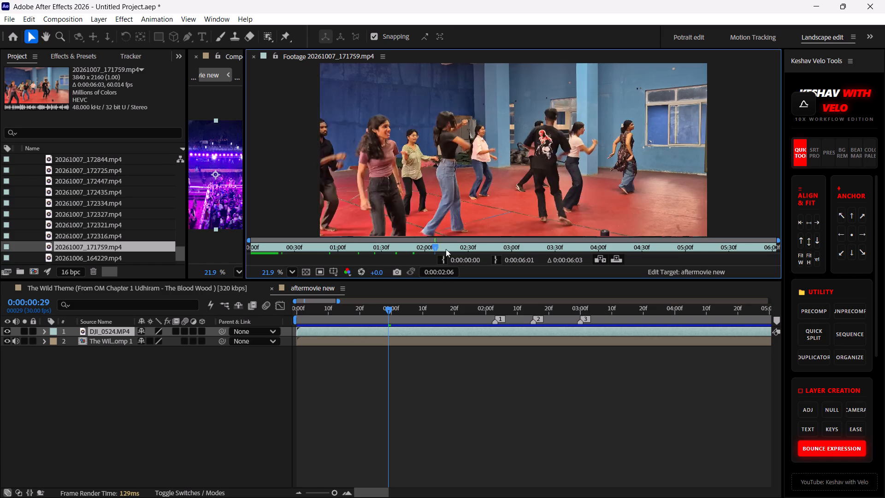
left_click_drag(446, 249, 706, 278)
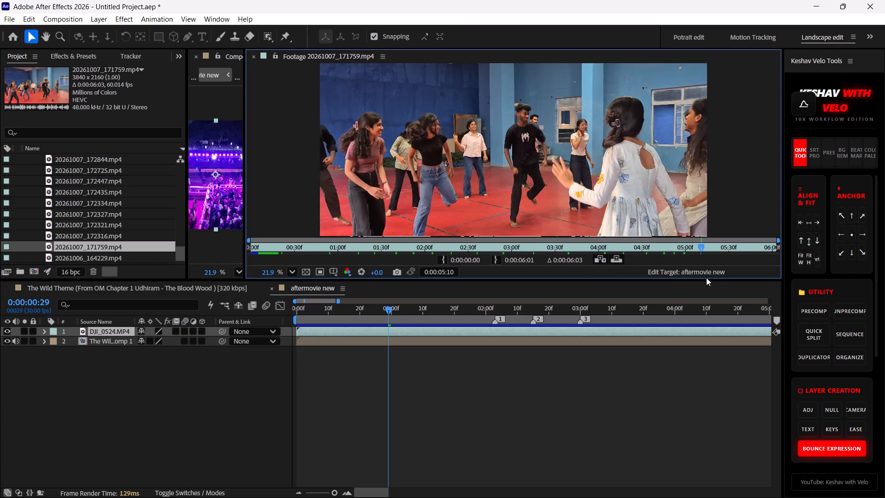
left_click_drag(706, 278, 713, 279)
left_click(96, 234)
left_click(86, 224)
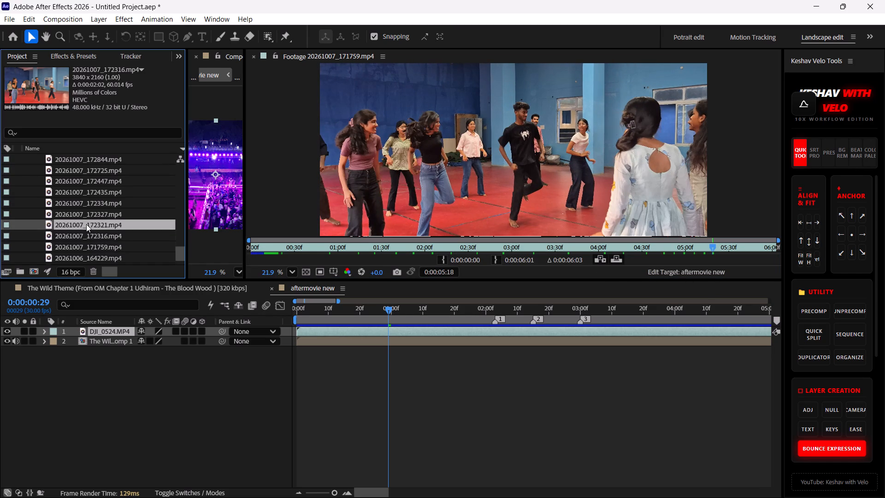
double_click(85, 226)
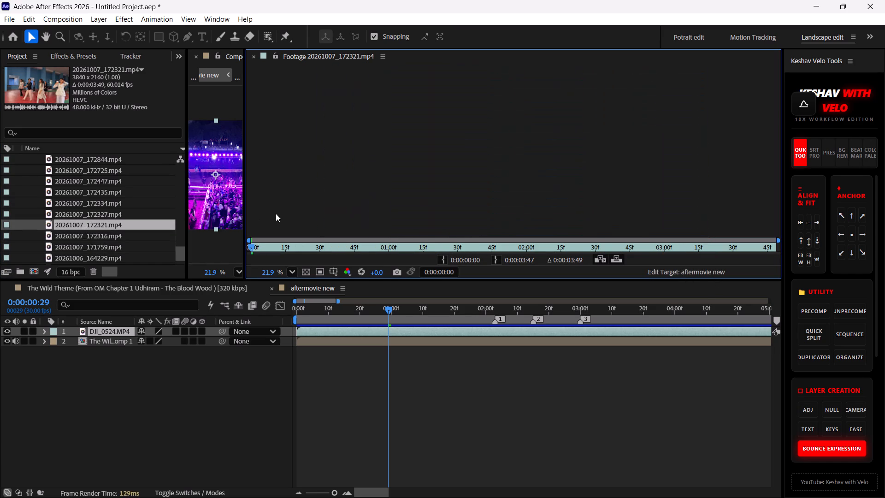
left_click_drag(255, 251, 582, 249)
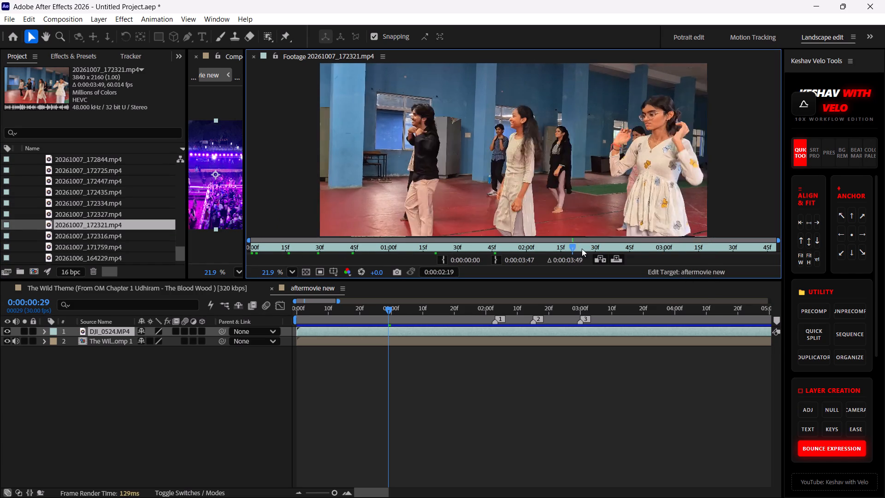
left_click_drag(582, 249, 747, 264)
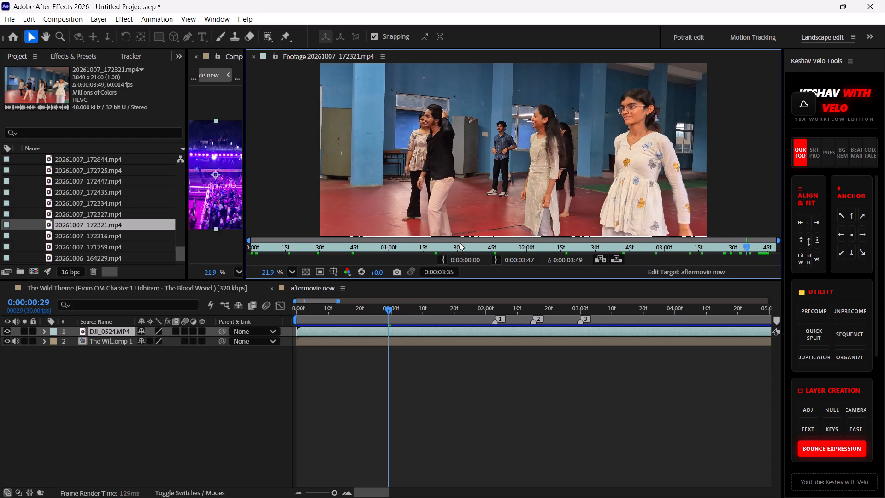
Open 20261007_172327.mp4 and play and scrub through it to assess its group dance footage.
left_click(71, 214)
double_click(71, 214)
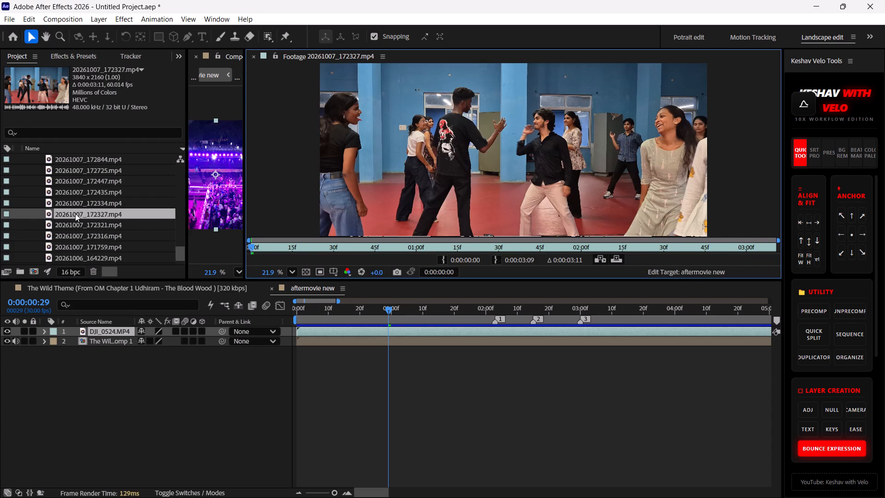
key("space")
key("space")
key("space")
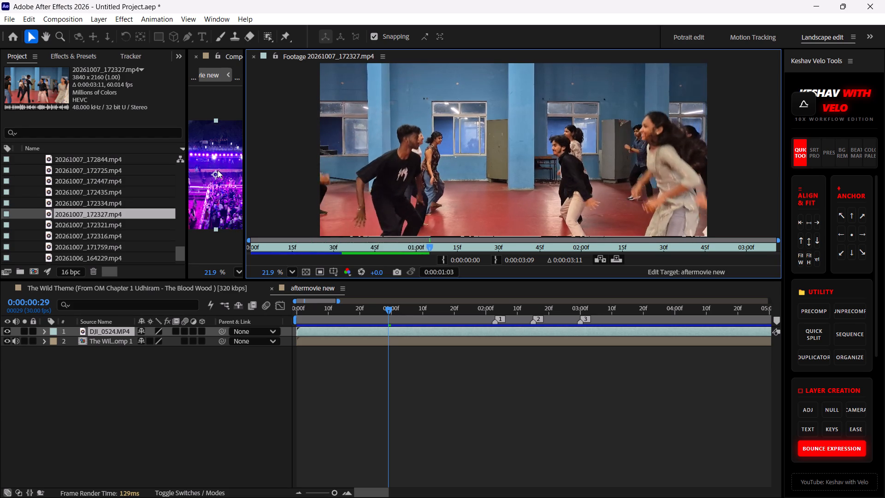
key("space")
left_click_drag(437, 246, 163, 255)
key("space")
key("space")
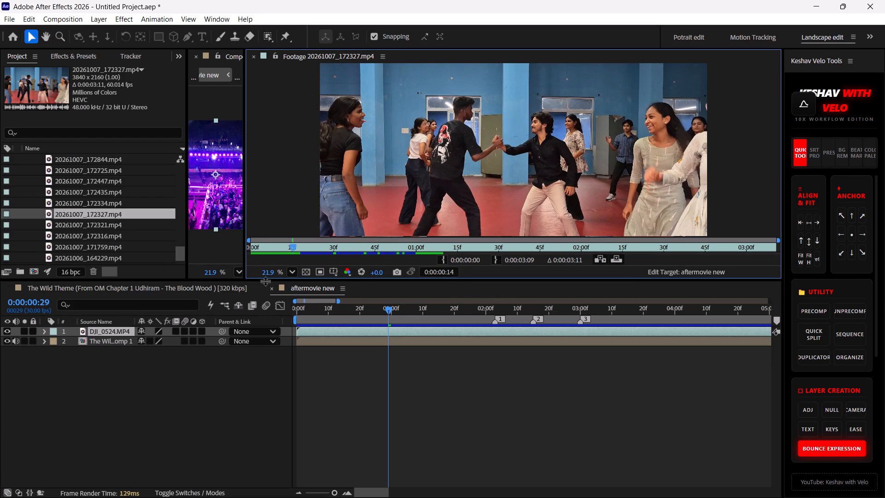
left_click_drag(292, 245, 251, 247)
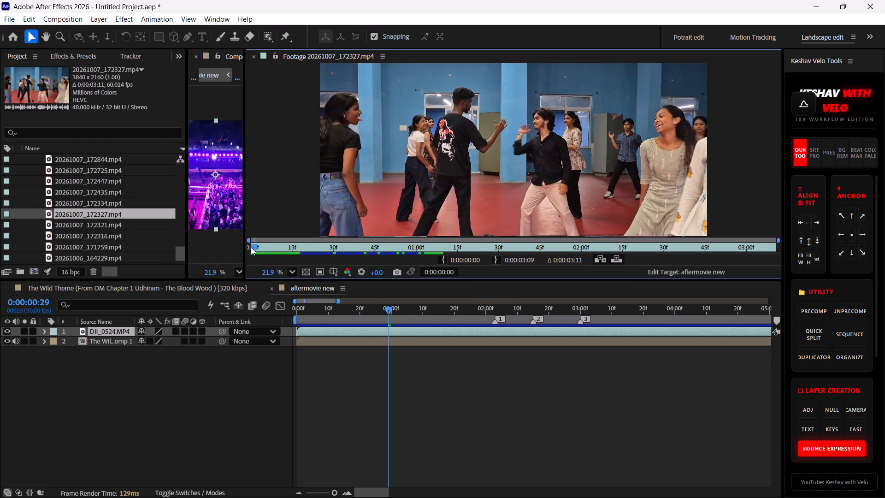
left_click_drag(251, 247, 231, 243)
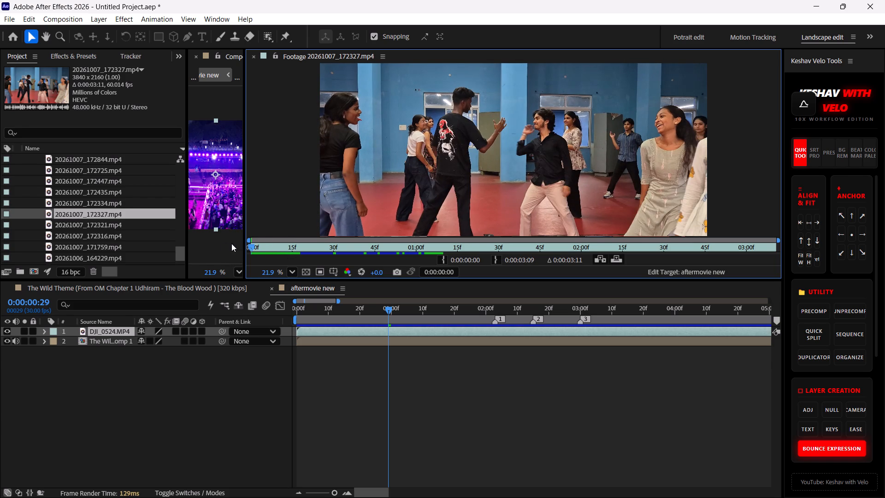
left_click_drag(231, 243, 297, 256)
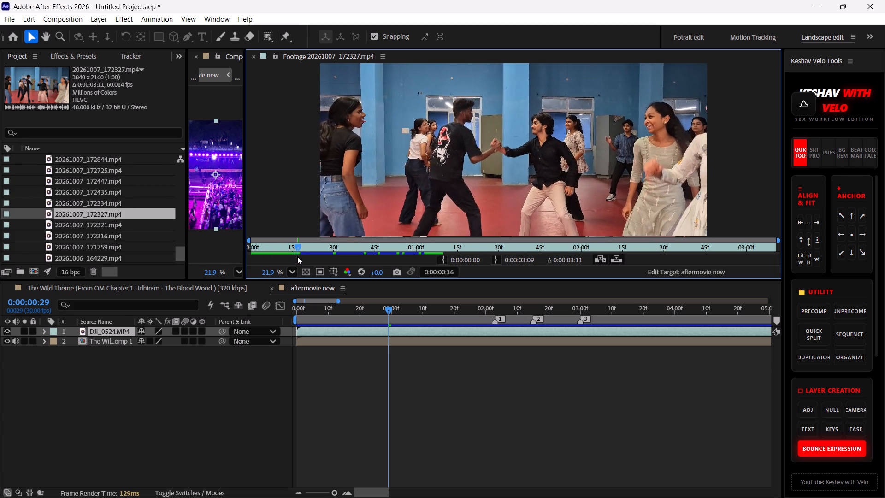
left_click_drag(297, 256, 409, 283)
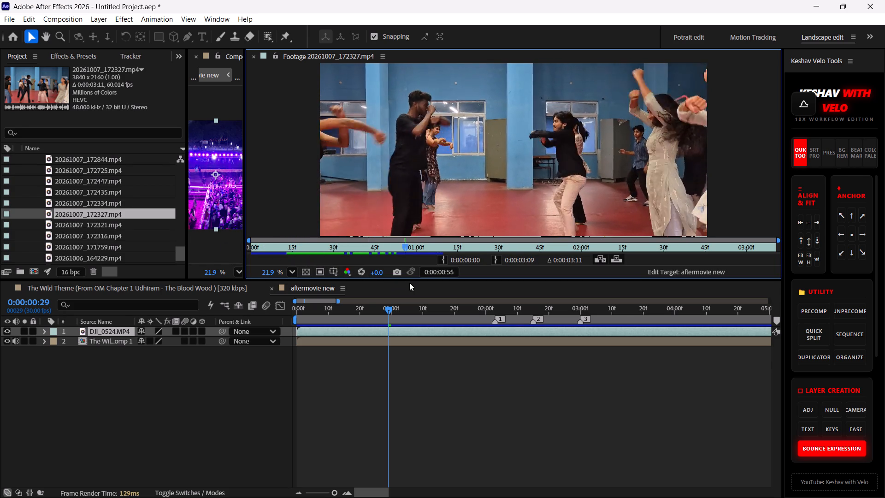
left_click_drag(409, 283, 583, 324)
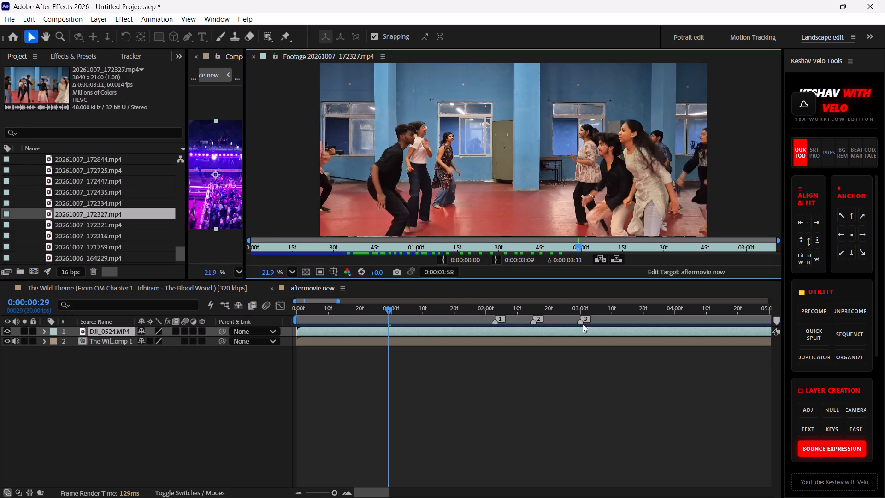
left_click_drag(583, 324, 698, 340)
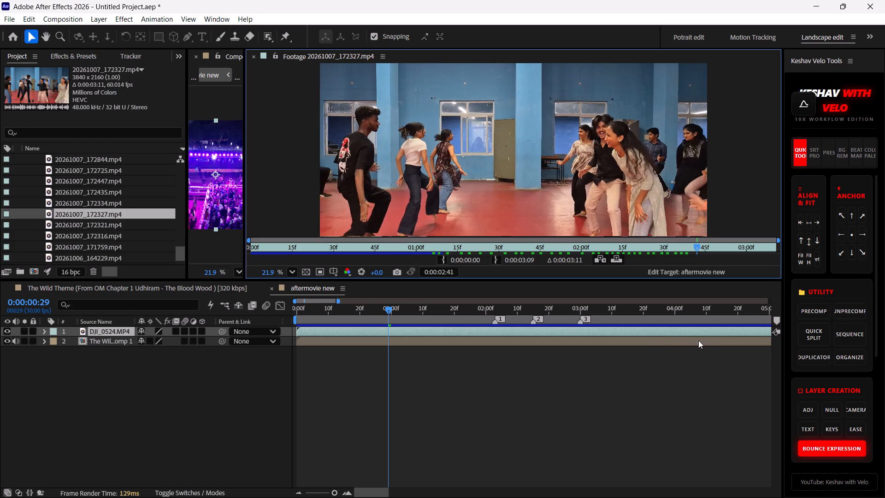
left_click_drag(698, 340, 222, 357)
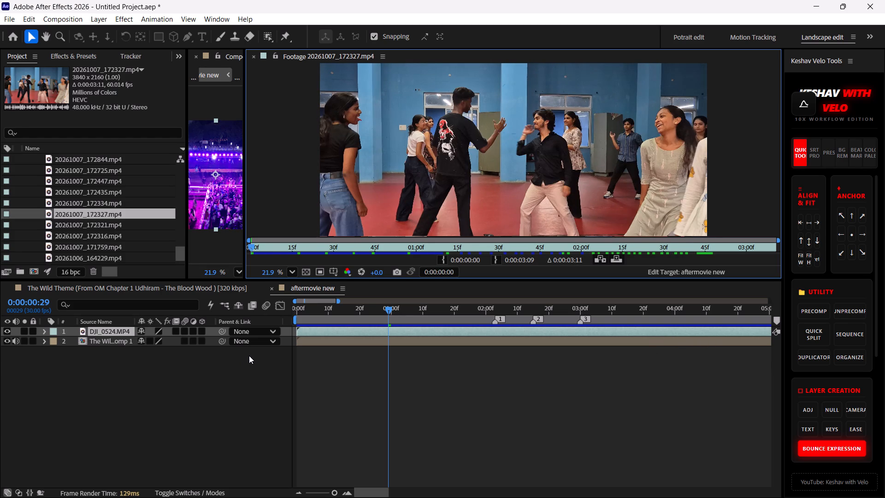
key("space")
key("space")
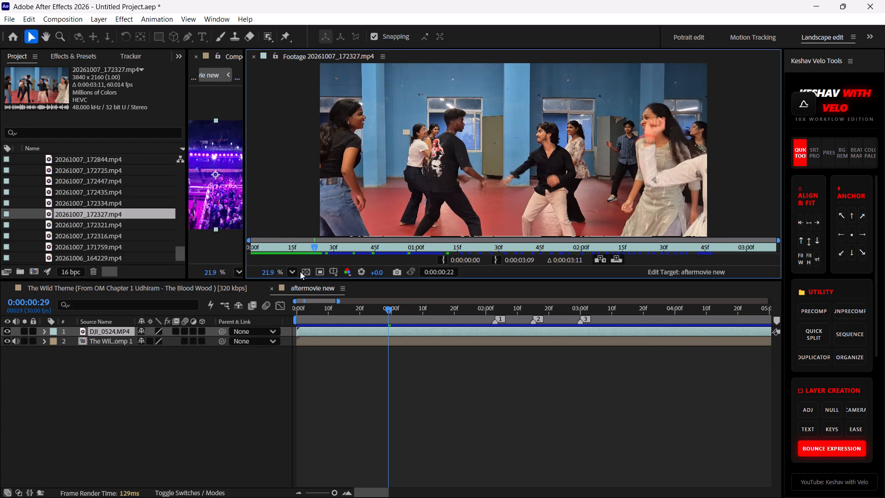
Play the aftermovie new composition, add a fourth composition marker on the music at about 0:00:17:00, and replay the section around it.
left_click_drag(334, 494, 332, 494)
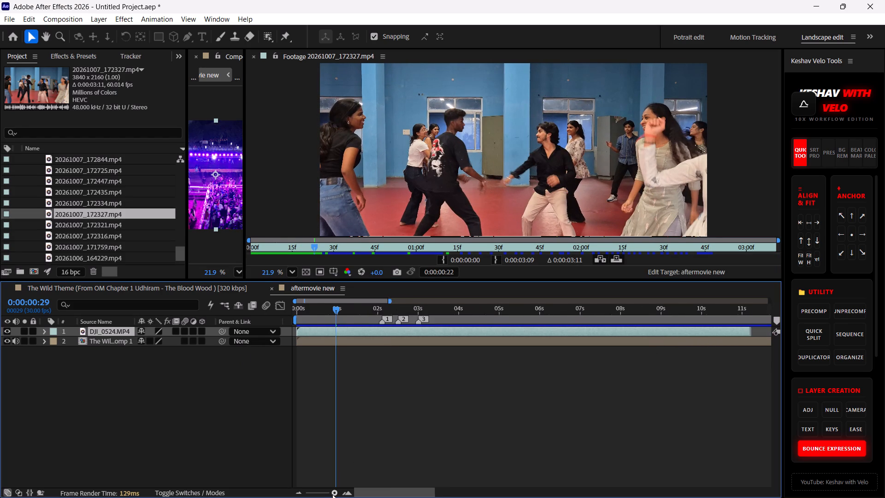
left_click_drag(332, 494, 329, 496)
key("space")
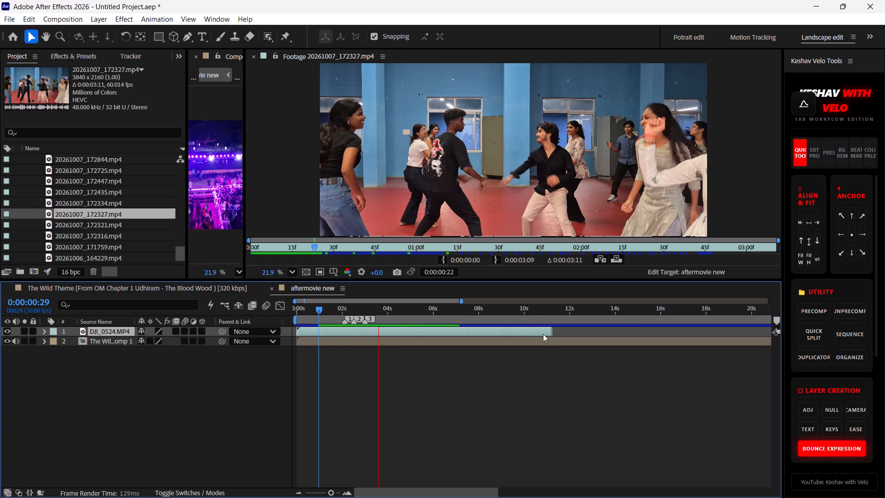
left_click(347, 491)
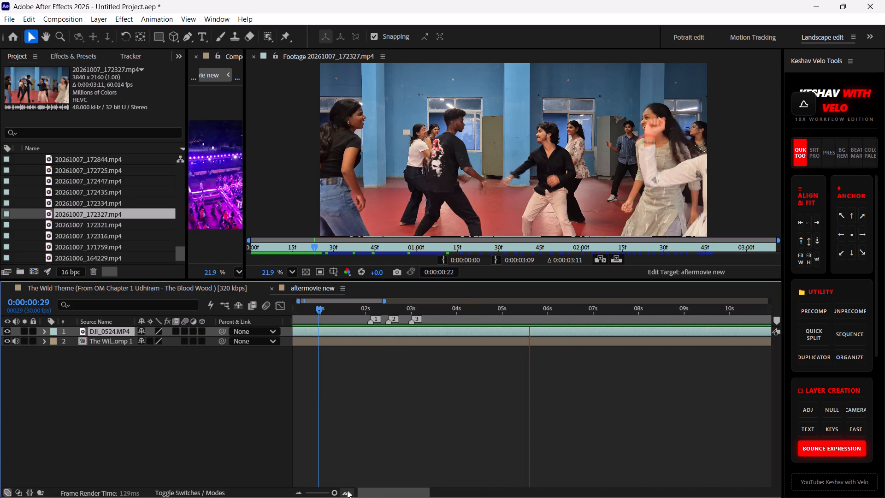
left_click_drag(332, 490, 326, 491)
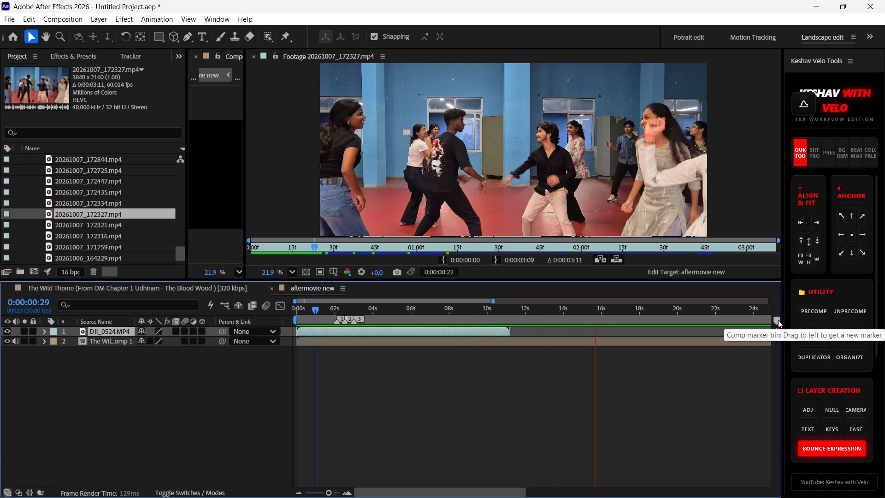
key("space")
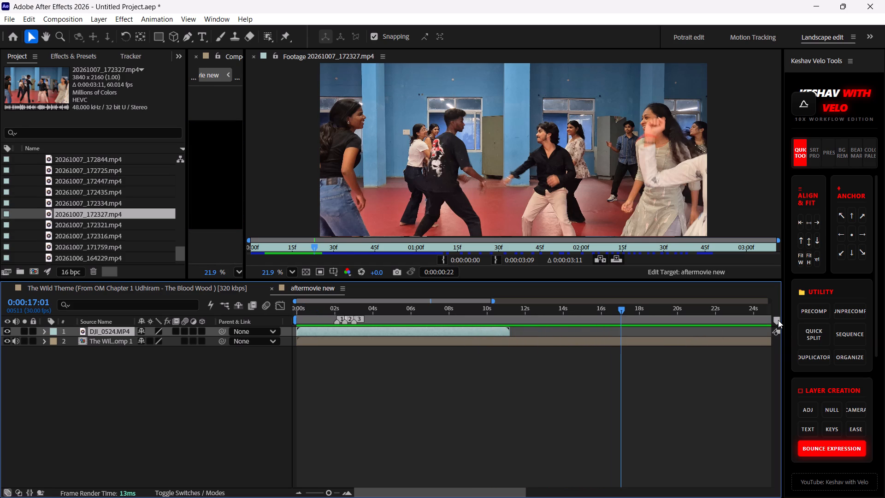
left_click(778, 320)
left_click_drag(623, 308, 588, 313)
key("space")
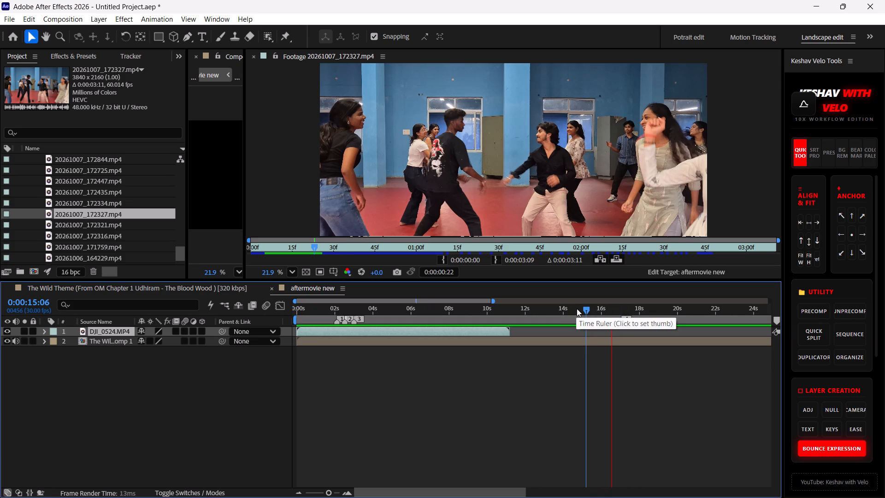
key("space")
key("space")
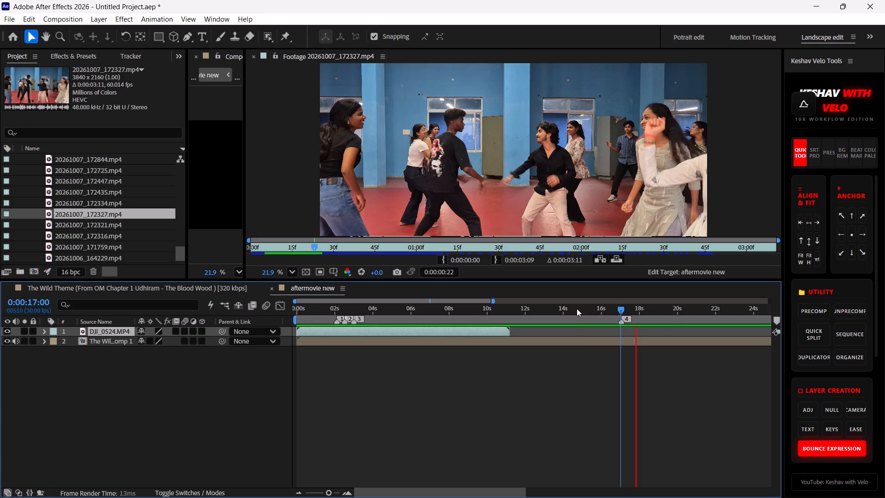
key("space")
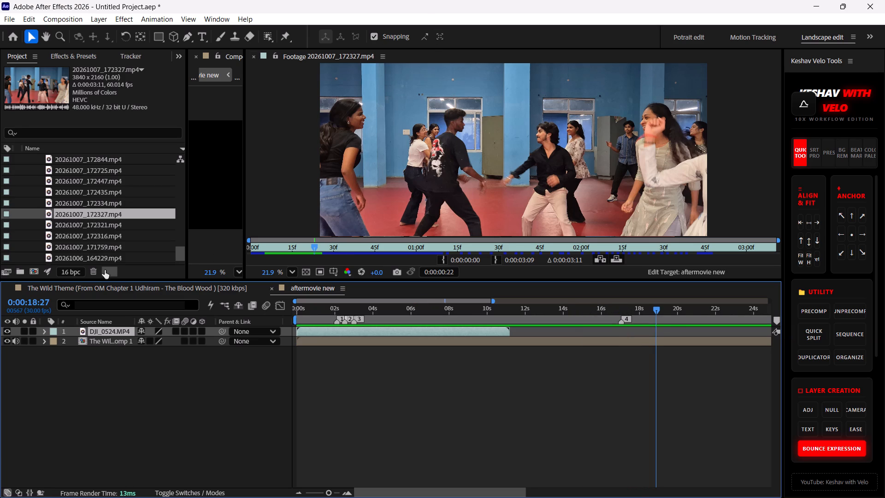
Add 20261007_172327.mp4 as the top layer, starting at about the fourth composition marker near 17 seconds, and play back its placement.
left_click_drag(77, 212, 609, 326)
left_click_drag(654, 309, 618, 313)
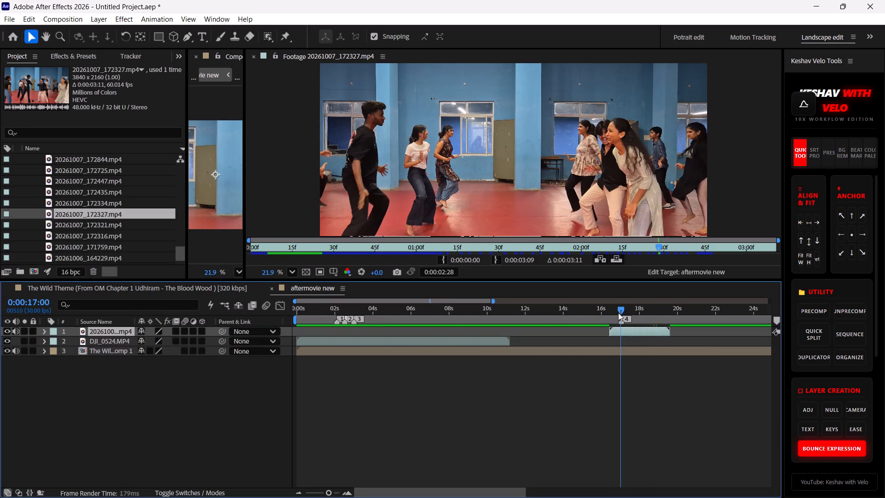
left_click_drag(618, 313, 607, 313)
left_click_drag(634, 333, 624, 333)
left_click(253, 55)
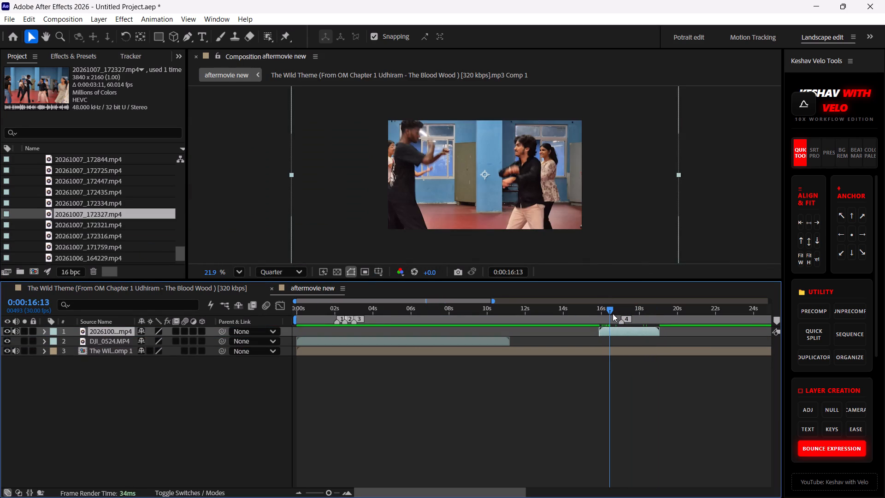
left_click_drag(608, 311, 608, 315)
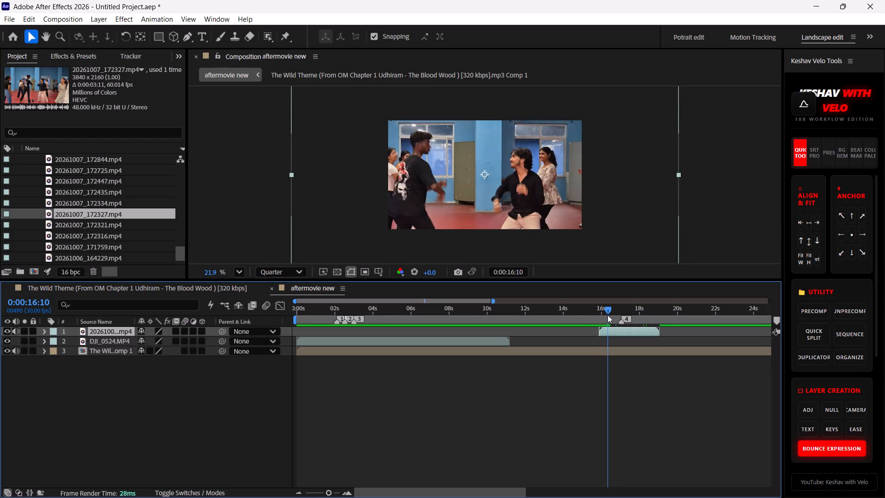
left_click_drag(608, 315, 595, 313)
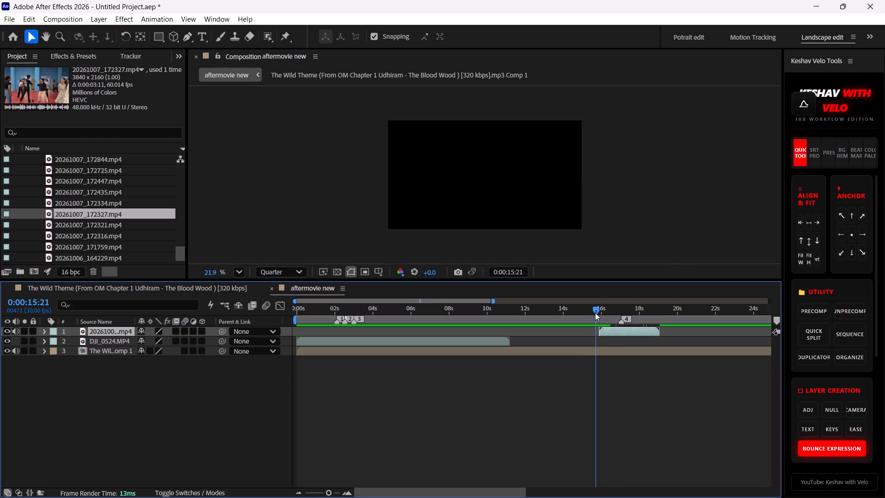
left_click_drag(595, 313, 601, 314)
left_click_drag(614, 329, 633, 330)
key("space")
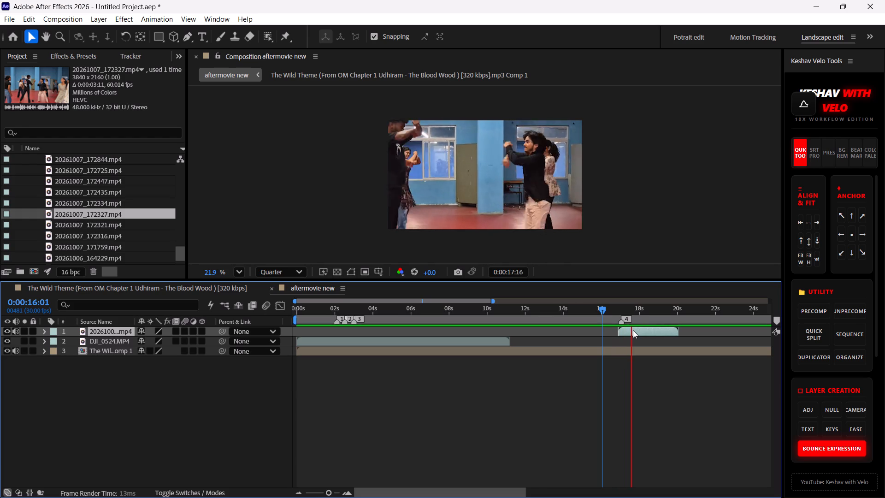
key("space")
key("space")
key("space")
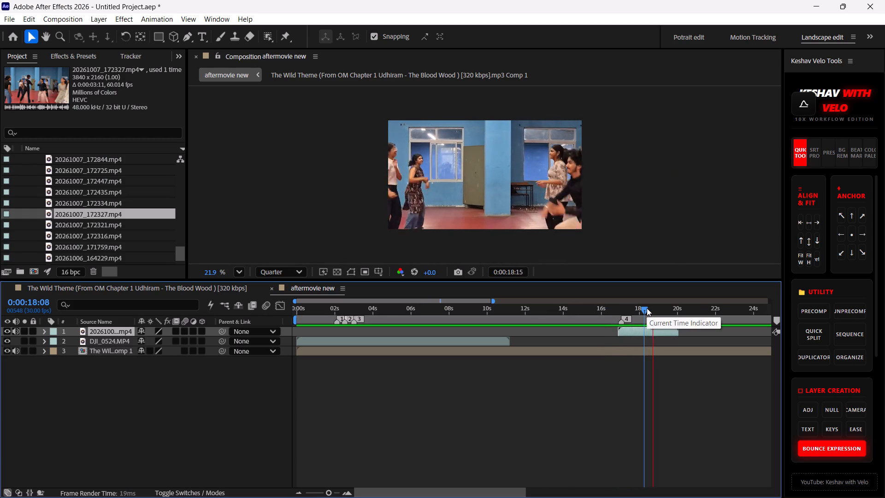
Look through the remaining 20261007 and 20261006 clips and play 20261006_163628.mp4 to assess its footage.
left_click(72, 221)
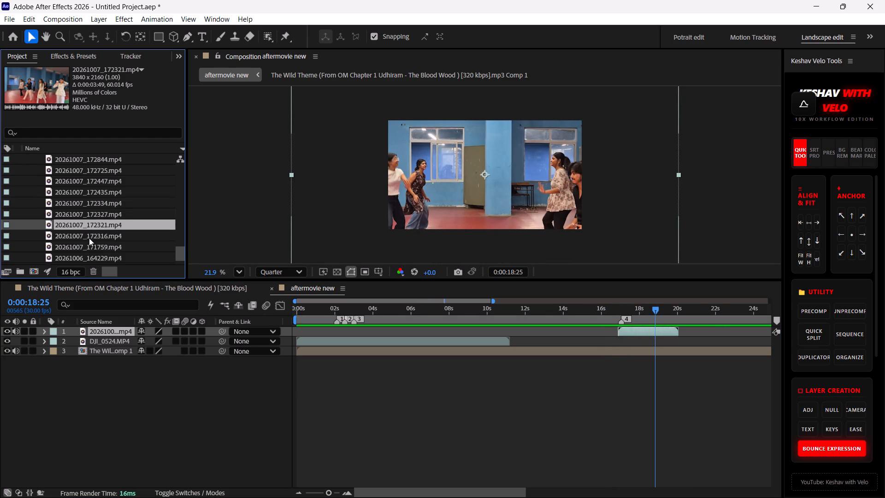
left_click(87, 237)
left_click(94, 249)
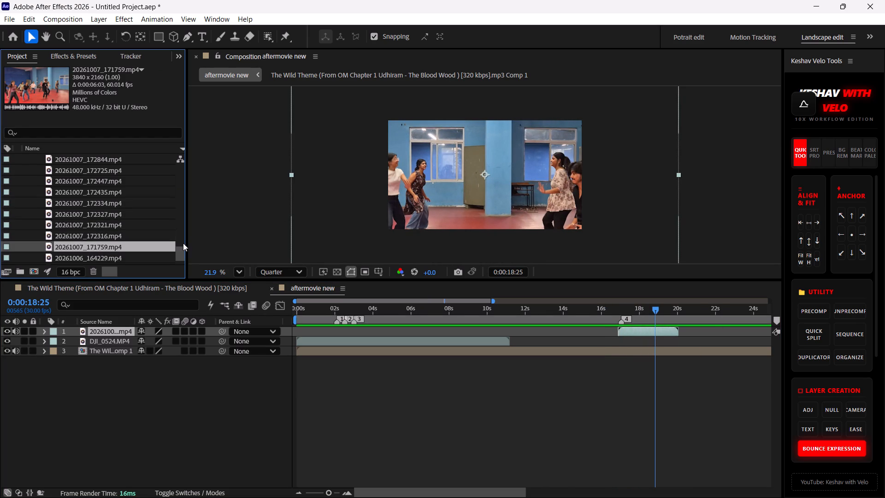
left_click(181, 250)
left_click(109, 216)
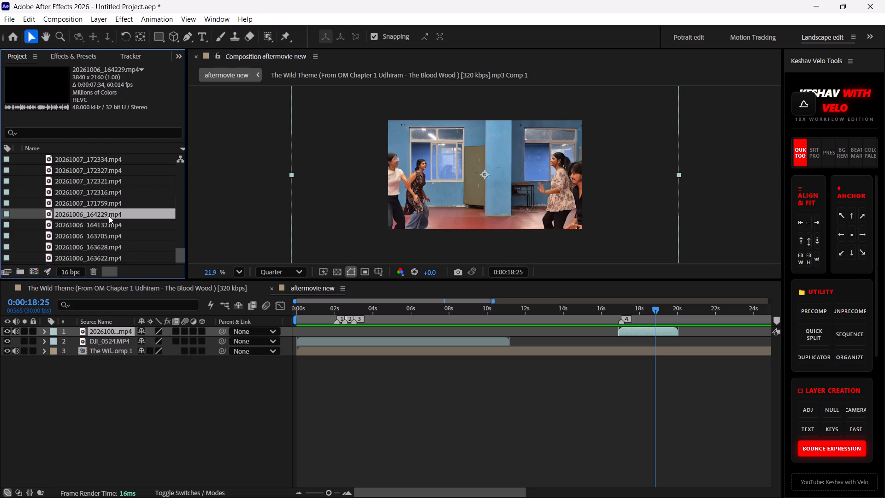
left_click(107, 225)
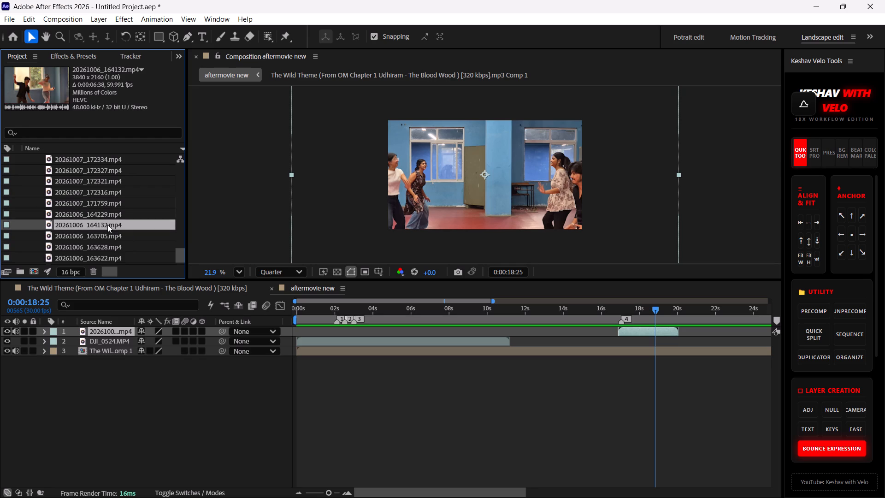
left_click(107, 225)
scroll(107, 237, "down", 4)
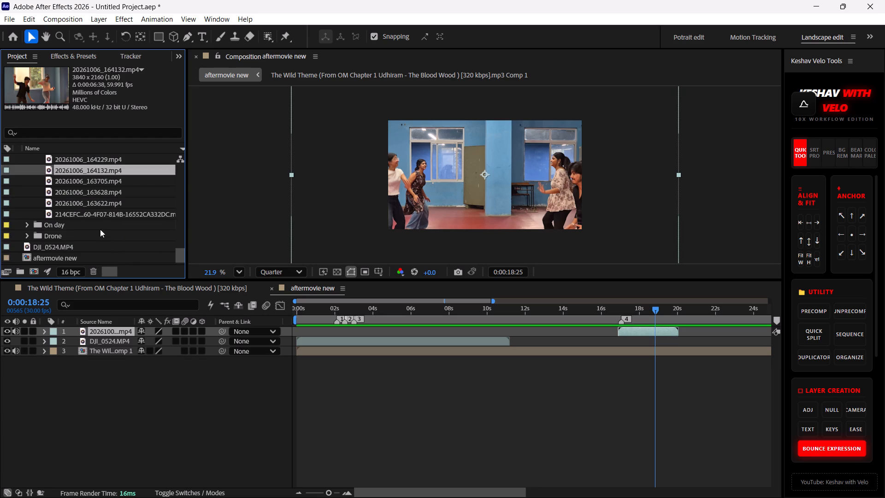
left_click(94, 214)
left_click(89, 204)
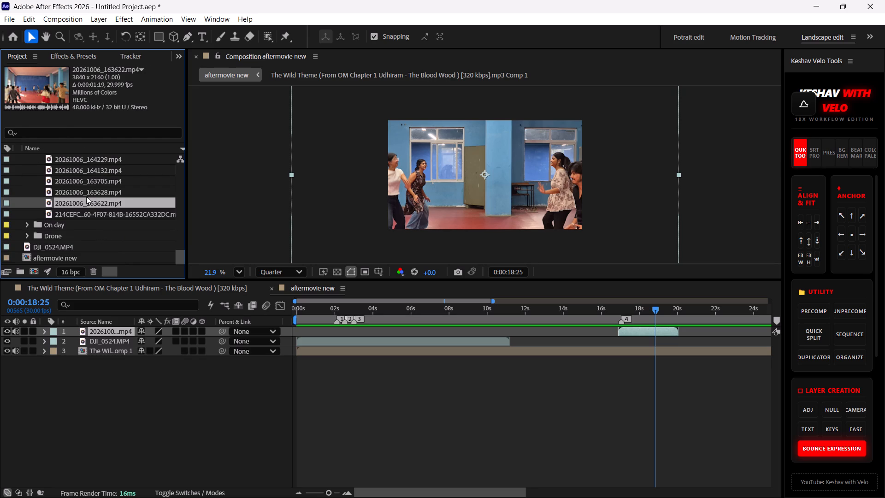
double_click(84, 191)
key("space")
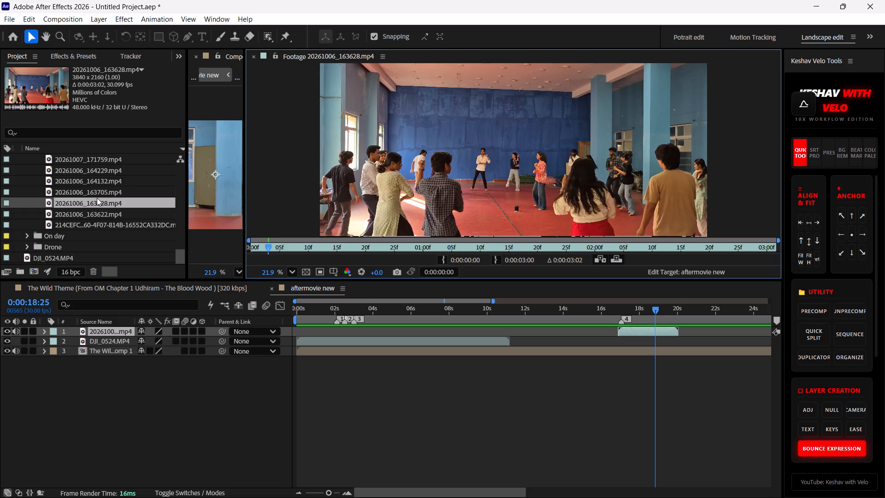
key("space")
left_click(65, 192)
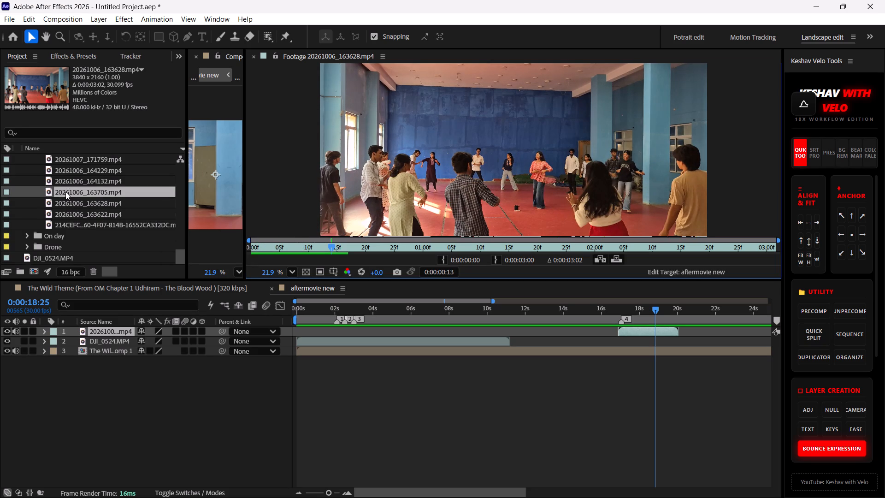
Add 20261006_164132.mp4, 20261006_164229.mp4 and 20261007_171759.mp4 as layers above the existing clips, each starting at the beginning of the aftermovie new composition.
left_click(67, 182)
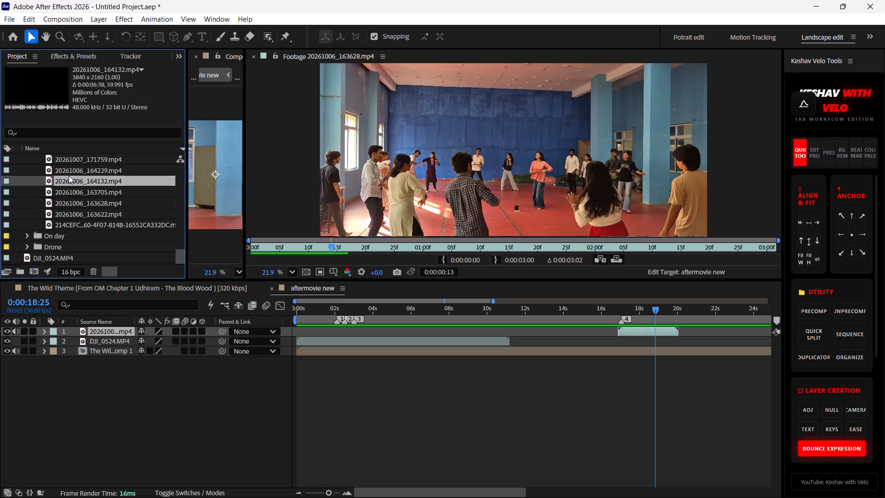
left_click_drag(76, 182, 98, 331)
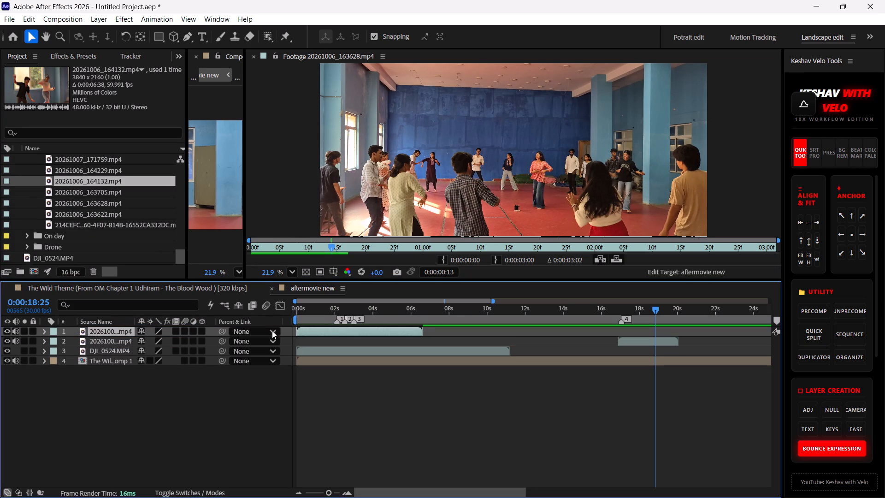
left_click(74, 169)
left_click_drag(74, 169, 98, 327)
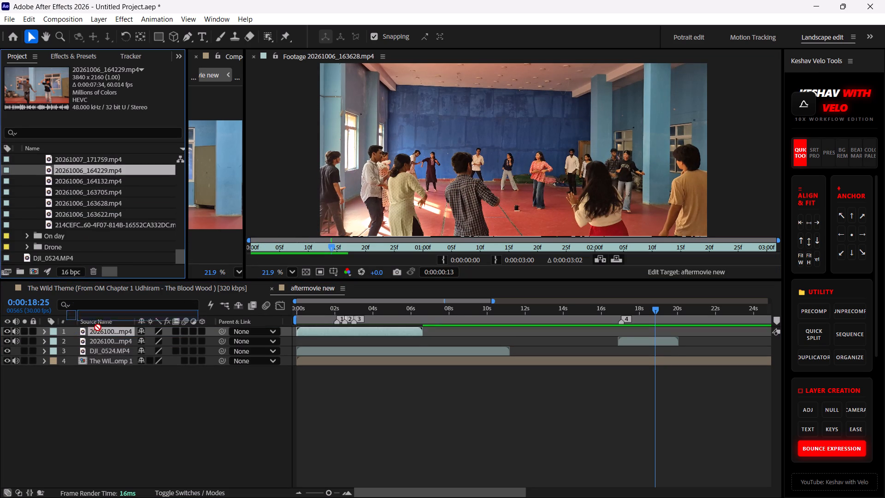
left_click_drag(98, 327, 98, 333)
left_click(179, 257)
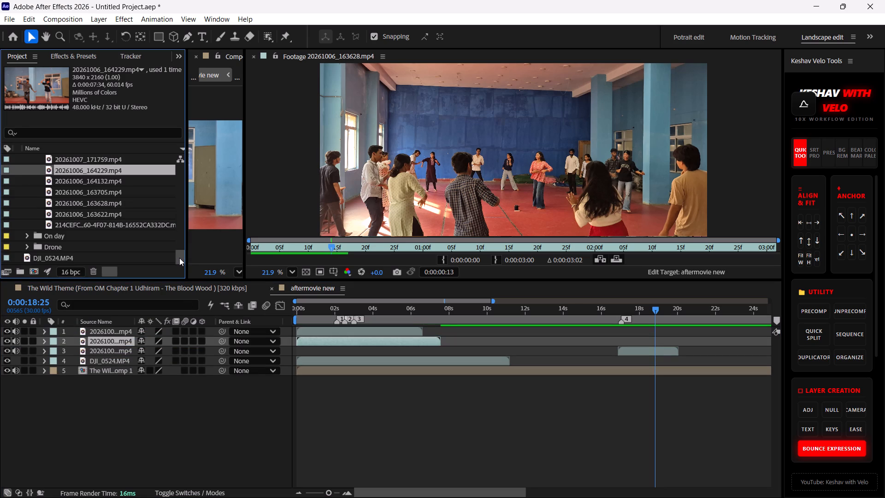
left_click(109, 247)
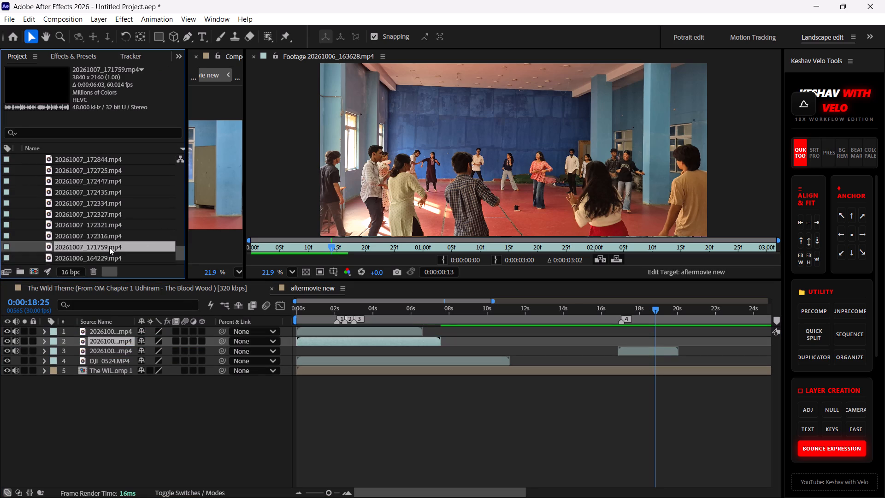
left_click_drag(109, 247, 116, 330)
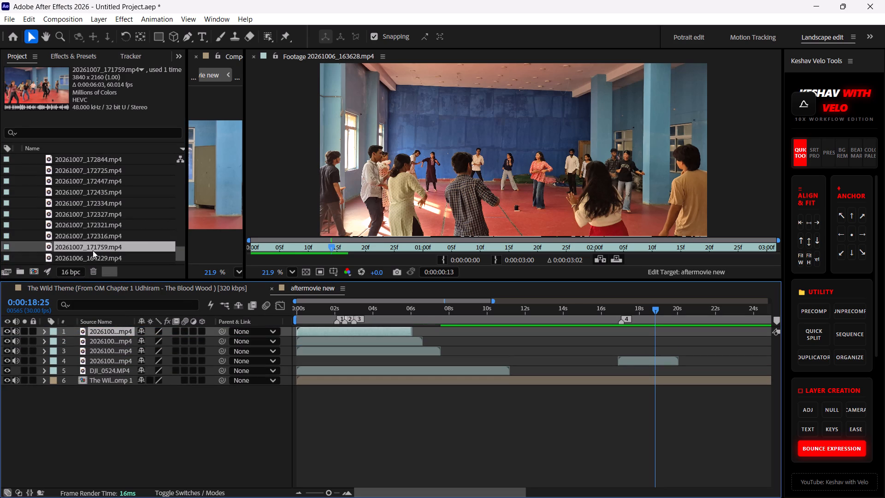
Play and scrub 20261007_171759.mp4, look through the next 20261007 clips, and scrub 20261007_172334.mp4 to assess their footage.
double_click(90, 247)
key("space")
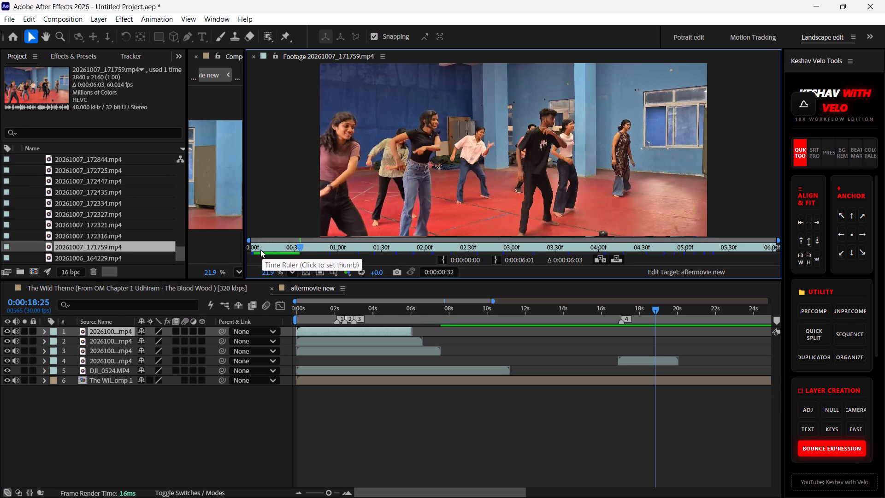
left_click_drag(332, 252, 556, 259)
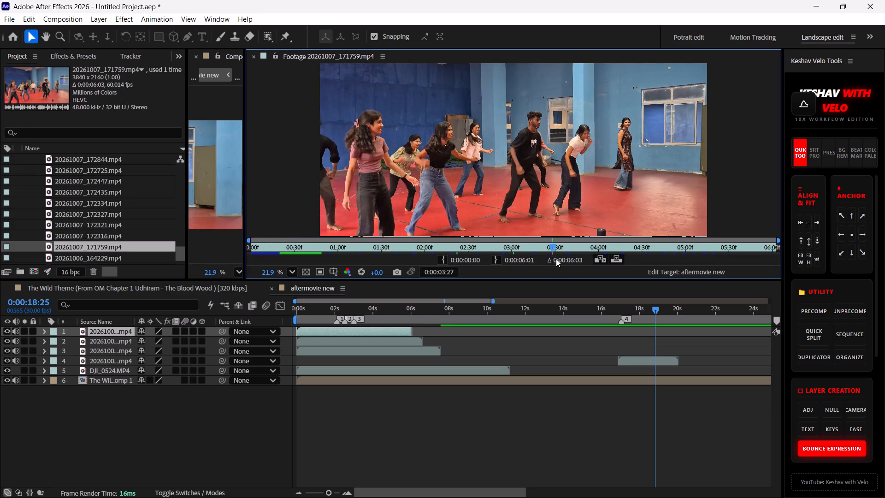
left_click_drag(556, 259, 678, 259)
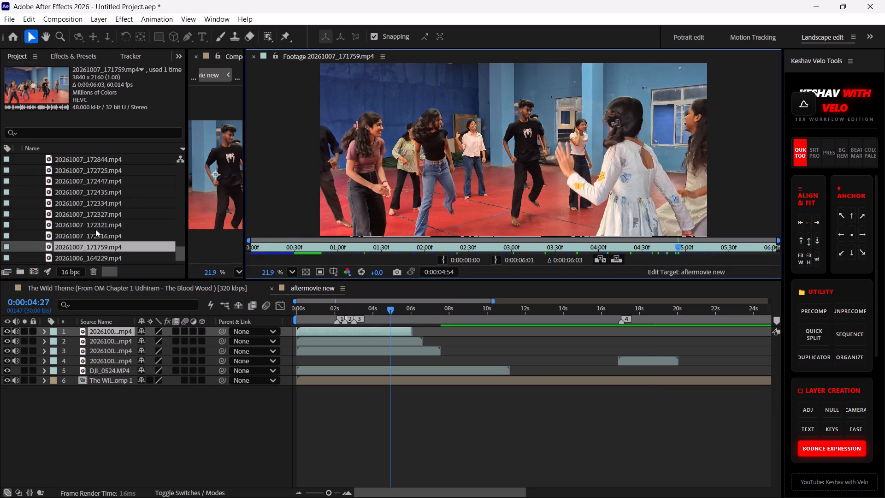
left_click(88, 237)
left_click(79, 225)
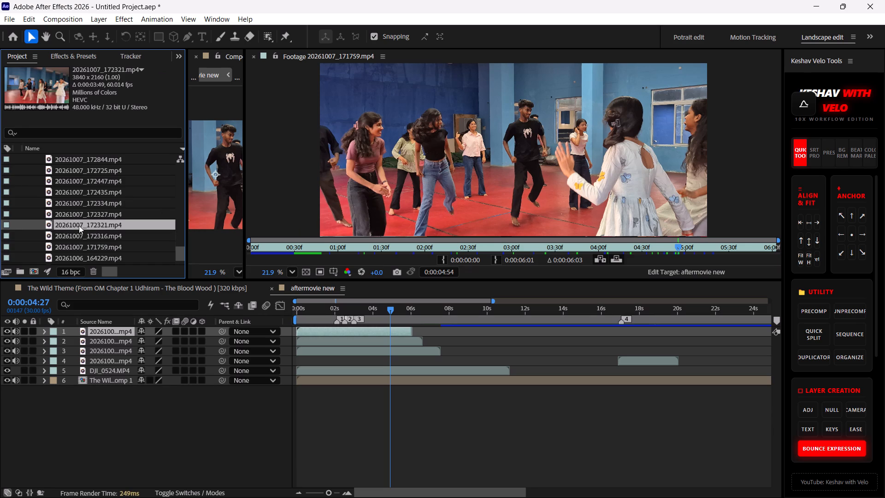
left_click(78, 213)
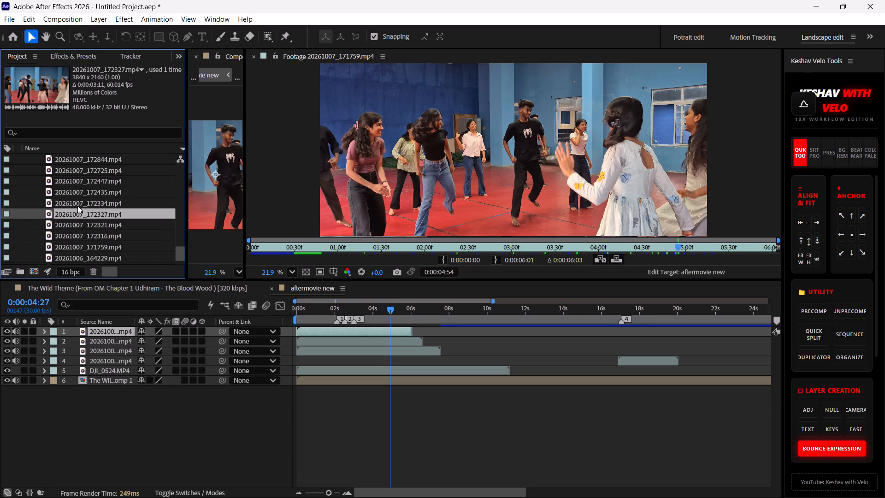
left_click(77, 206)
double_click(79, 201)
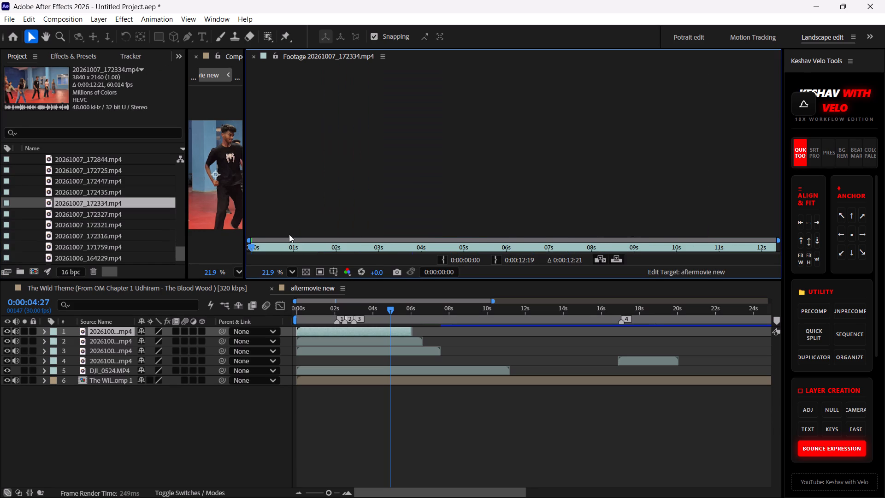
left_click_drag(254, 250, 459, 251)
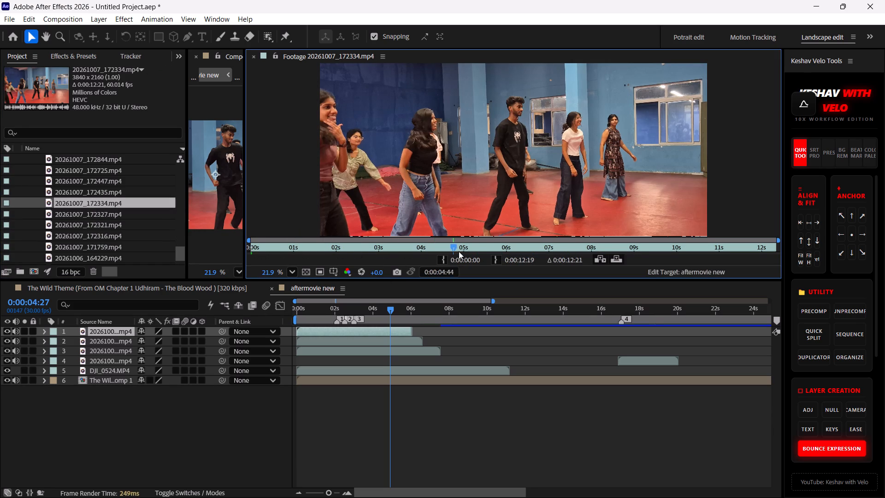
left_click_drag(459, 251, 545, 252)
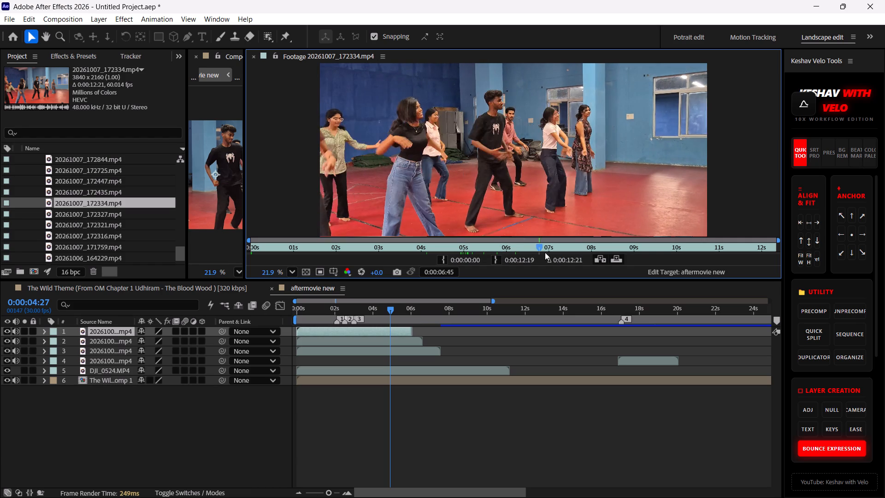
left_click_drag(545, 252, 674, 252)
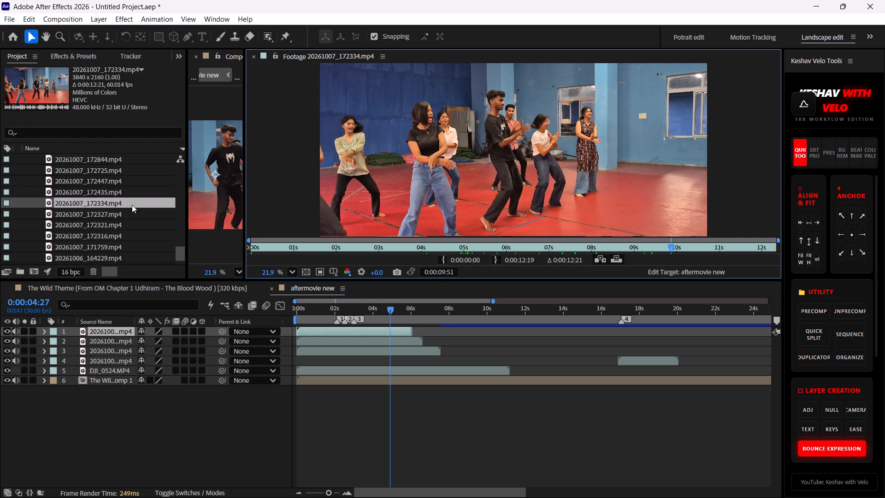
Scrub through 20261007_172447.mp4 and add it as the top layer, starting at the beginning of the aftermovie new composition.
left_click(85, 190)
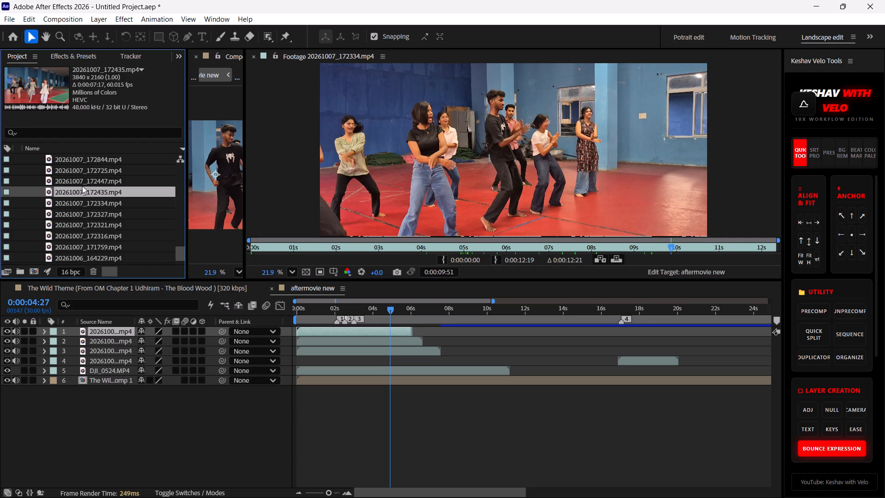
double_click(82, 185)
double_click(82, 185)
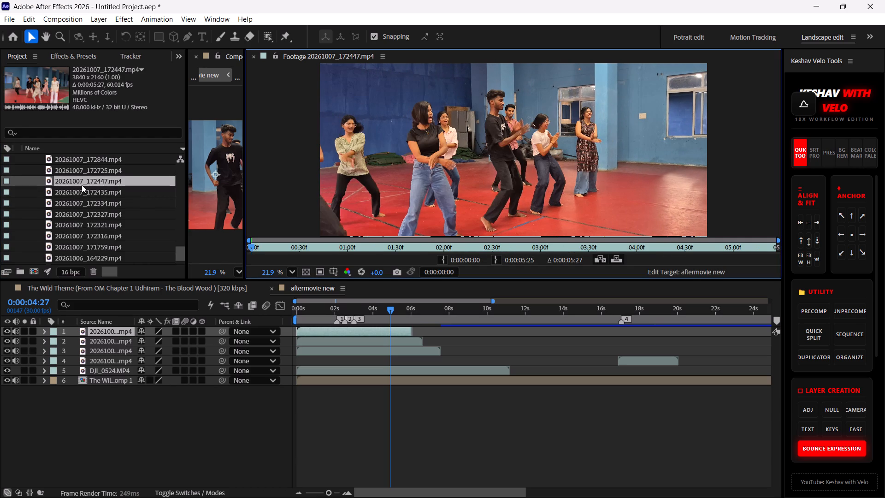
left_click_drag(248, 244, 291, 254)
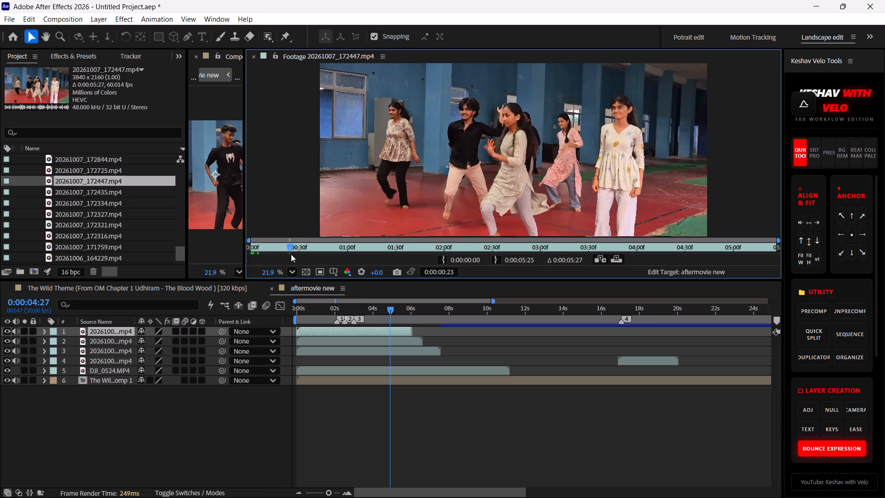
left_click_drag(291, 254, 666, 267)
left_click_drag(74, 180, 113, 331)
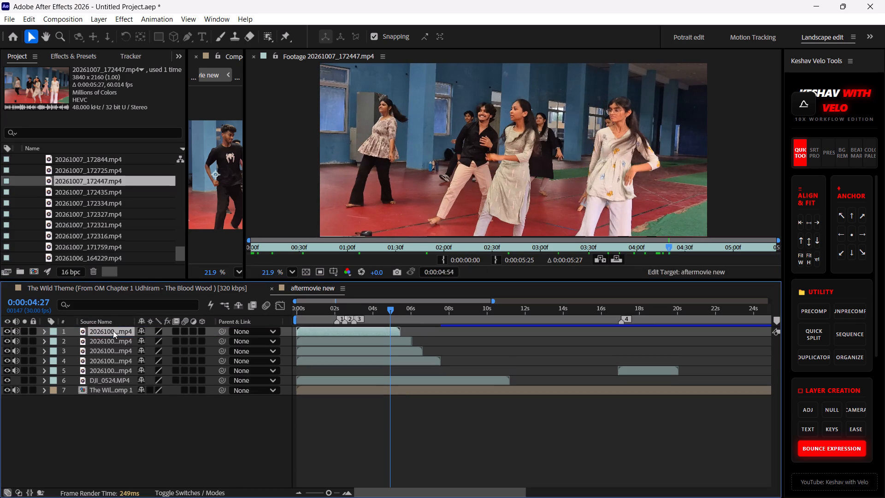
Play 20261007_172725.mp4, and play and scrub through 20261007_172844.mp4 to assess their footage.
left_click(78, 171)
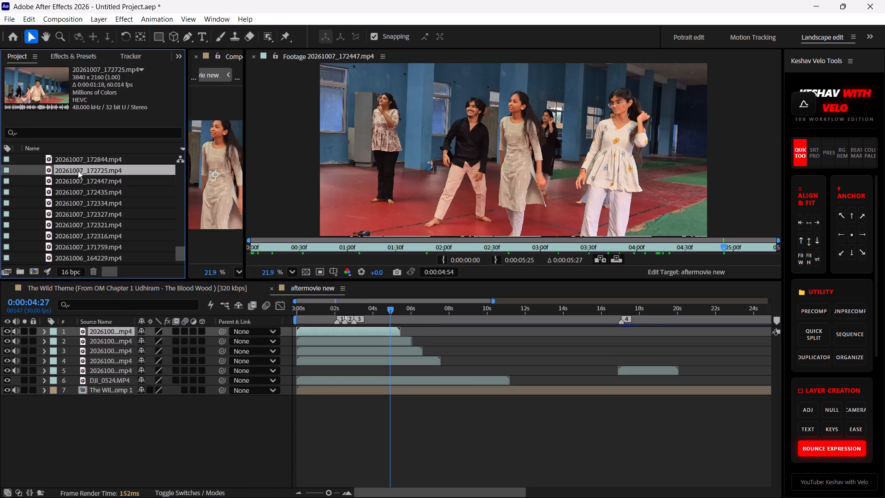
triple_click(80, 172)
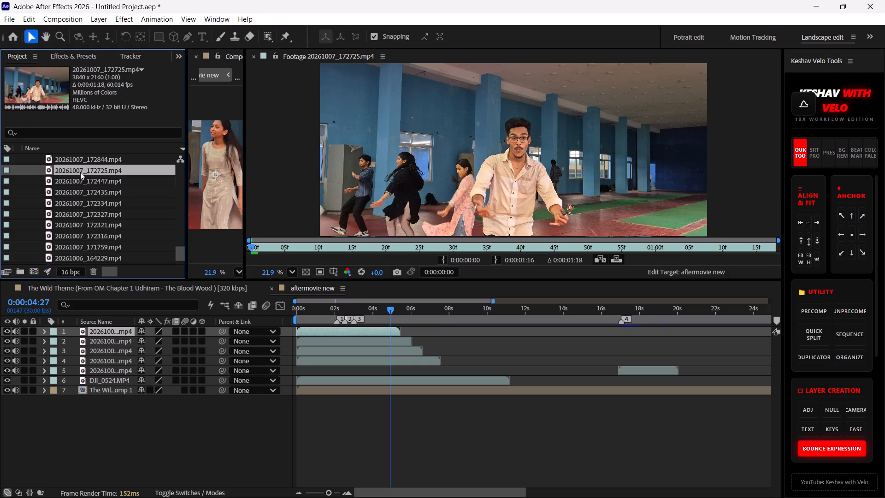
key("space")
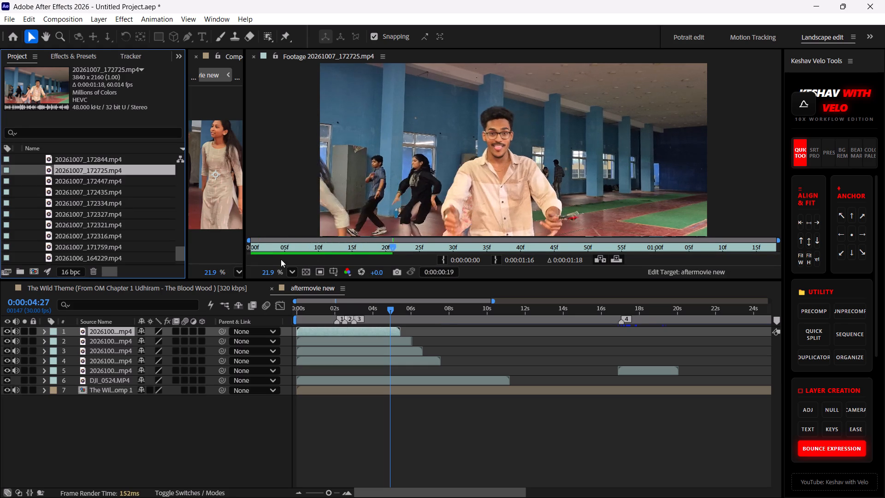
left_click_drag(180, 254, 181, 250)
scroll(139, 237, "down", 1)
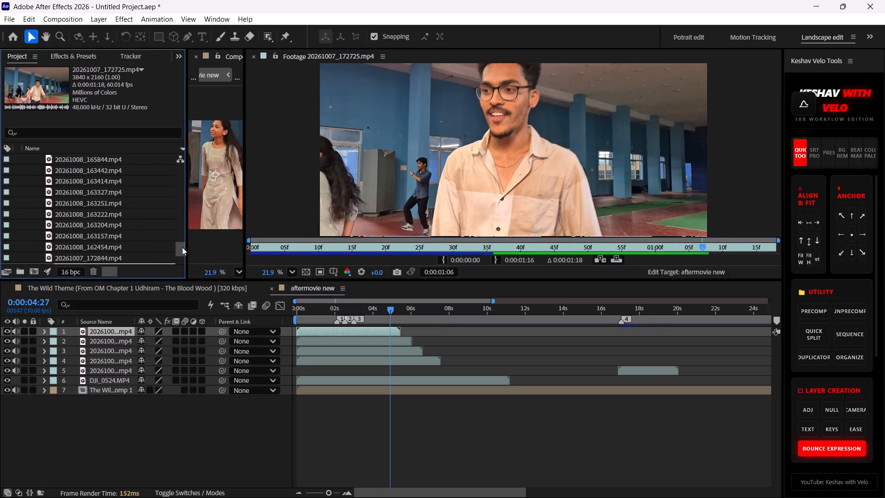
left_click(111, 257)
double_click(111, 257)
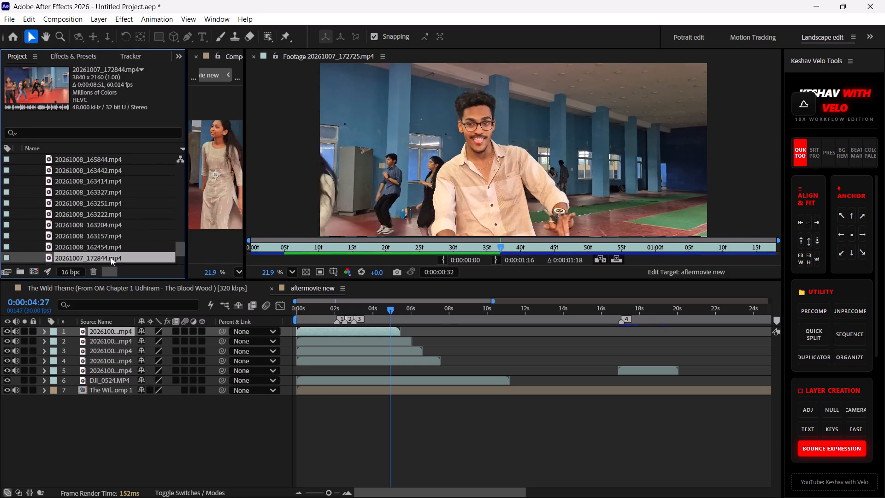
key("space")
key("space")
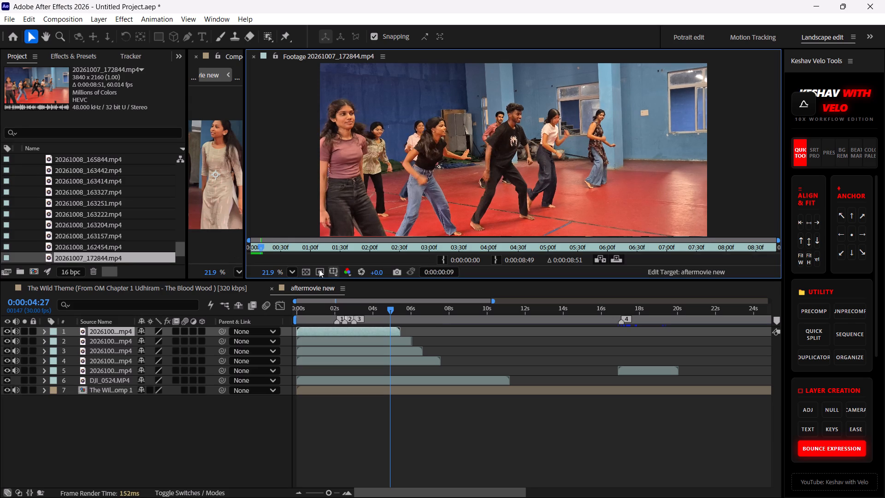
left_click_drag(263, 247, 513, 265)
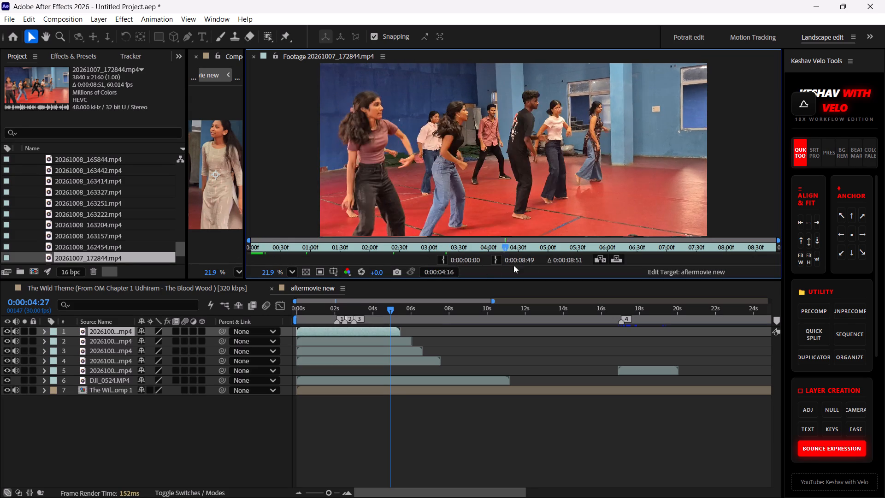
left_click_drag(513, 265, 694, 267)
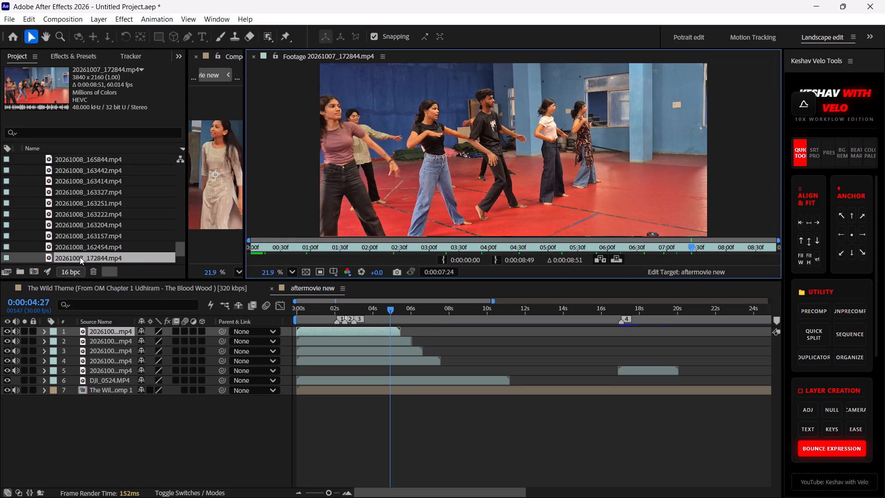
Open 20261008_162454.mp4 and play and scrub through it to assess its footage.
left_click(72, 244)
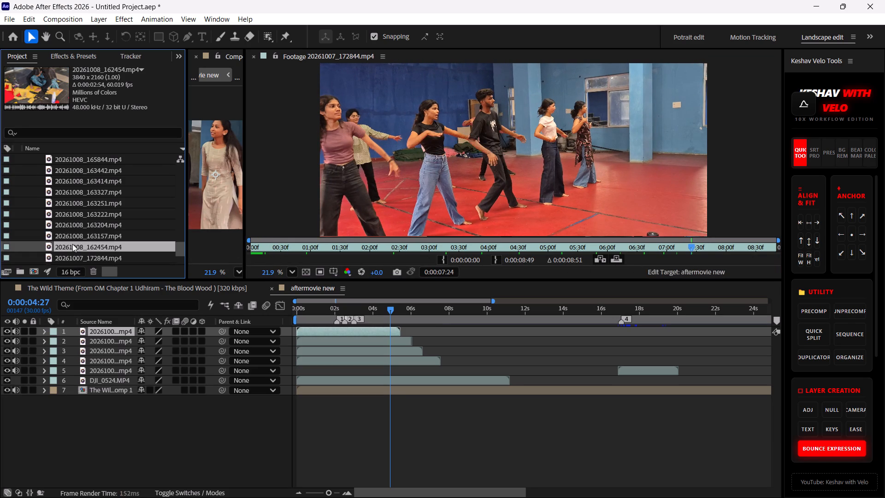
triple_click(72, 244)
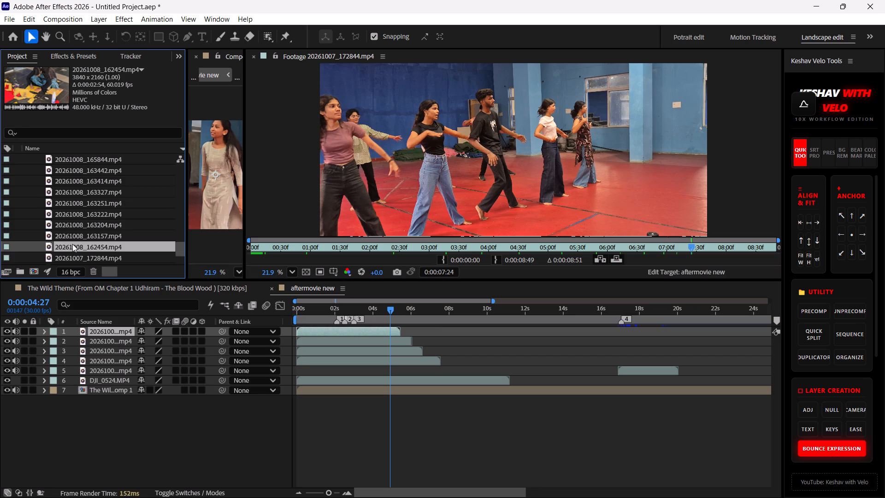
key("space")
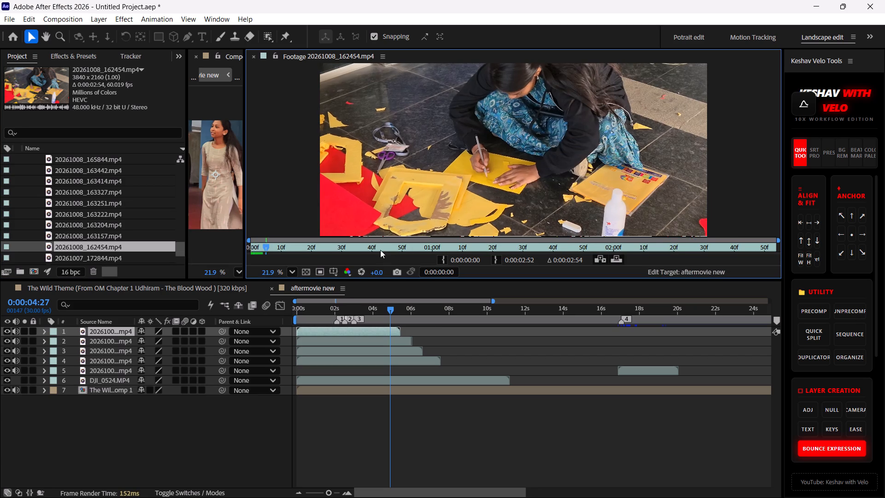
left_click_drag(295, 250, 577, 259)
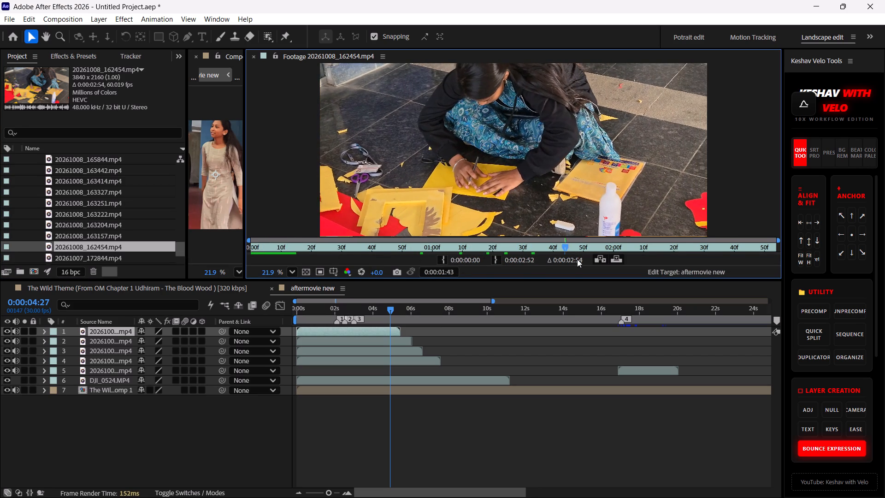
left_click_drag(577, 259, 443, 267)
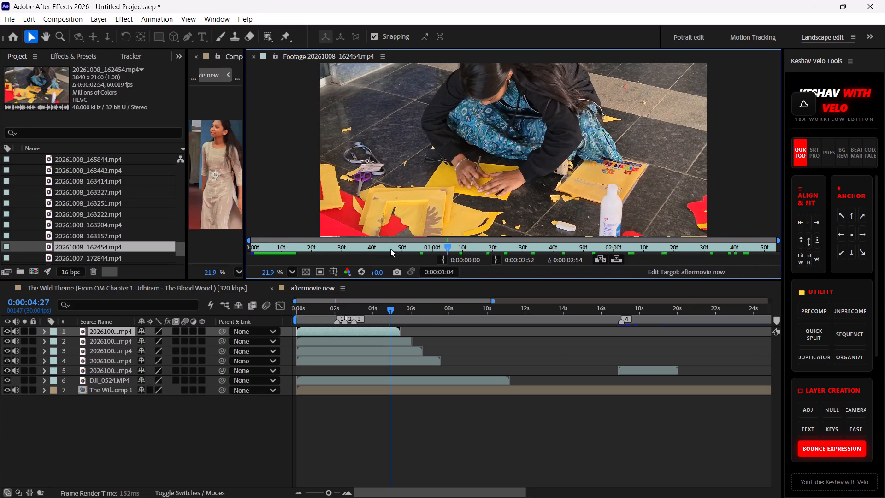